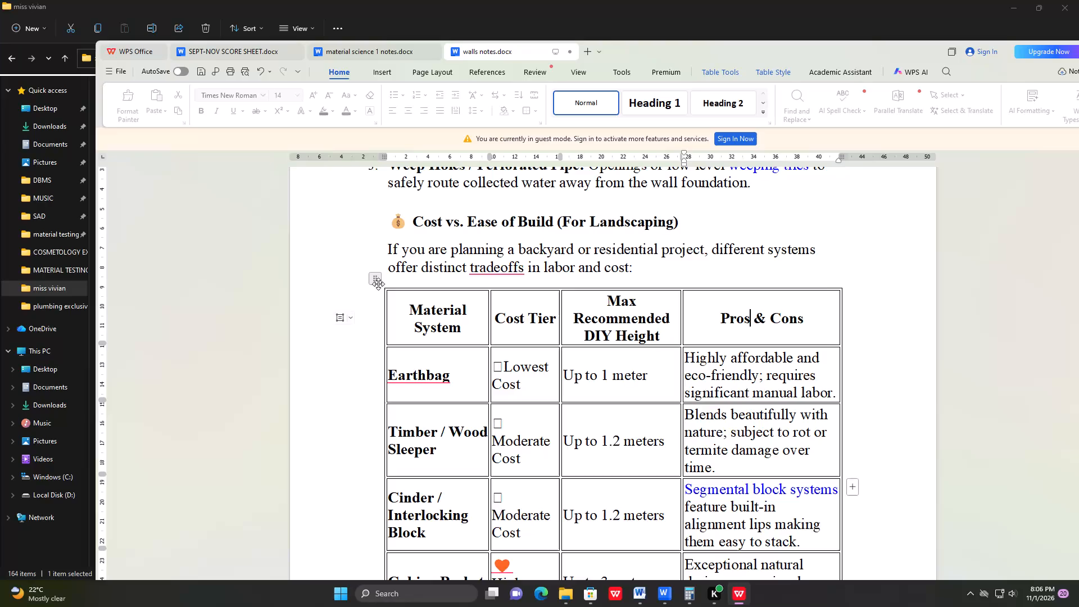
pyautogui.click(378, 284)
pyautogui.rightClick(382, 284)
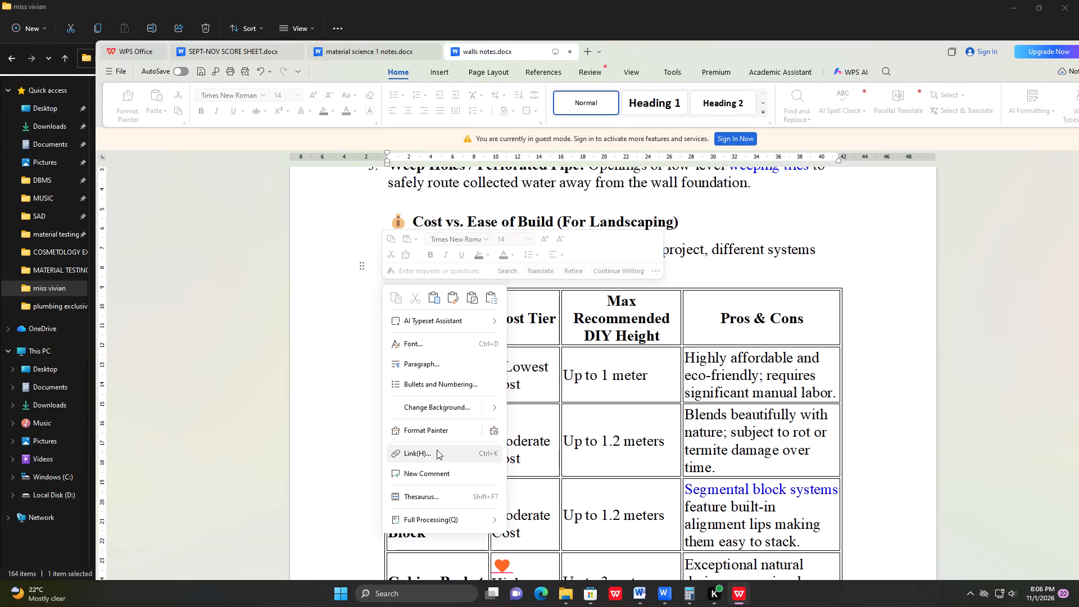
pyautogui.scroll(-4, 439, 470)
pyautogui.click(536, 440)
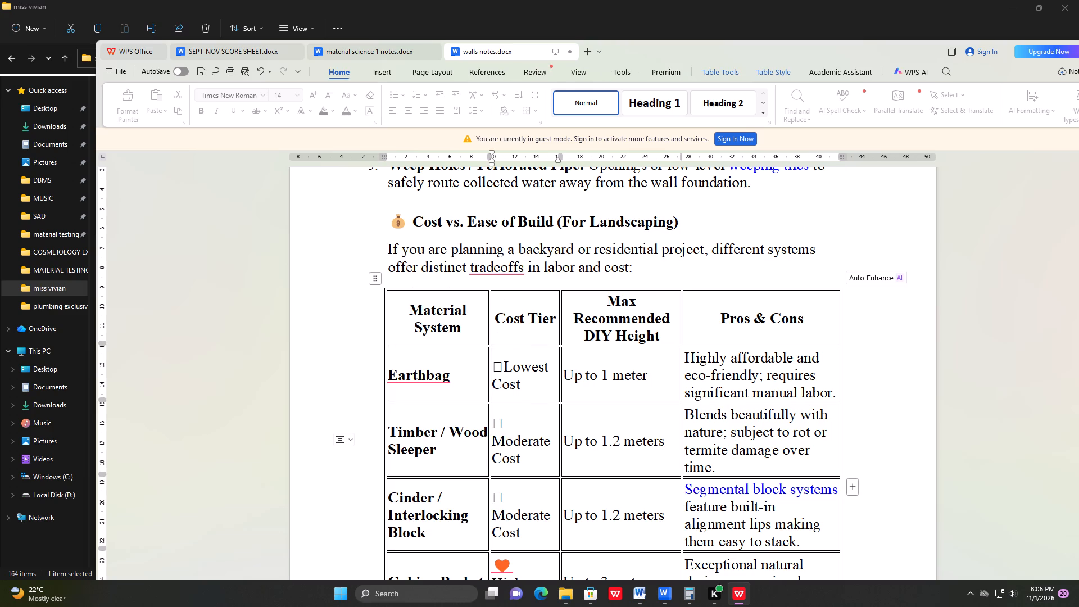
# Center the Cost vs. Ease of Build table and turn off spacing between its cells.
pyautogui.click(411, 310)
pyautogui.rightClick(418, 310)
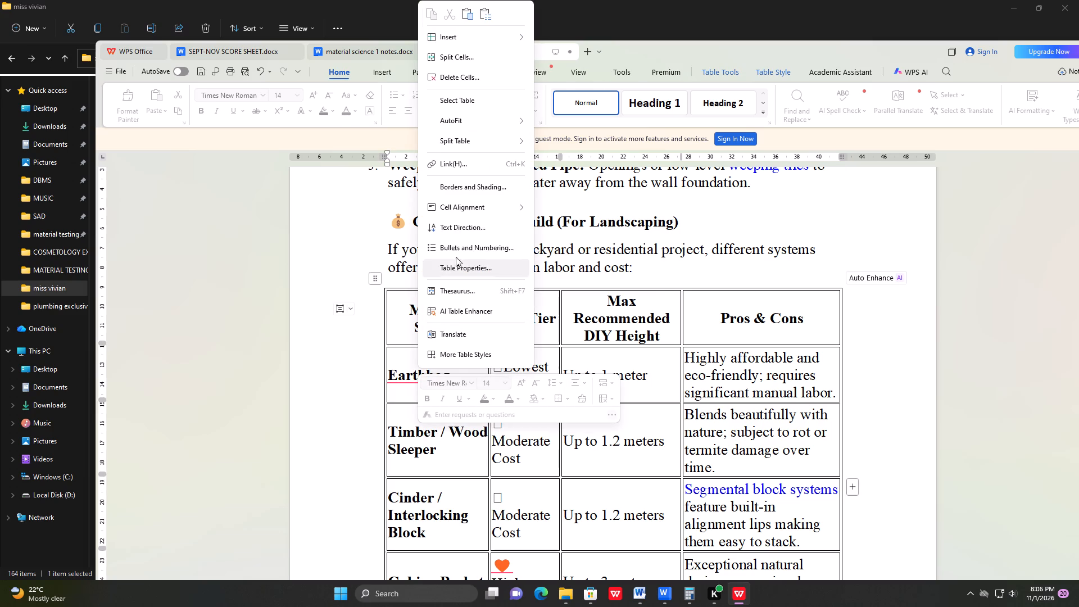
pyautogui.click(464, 271)
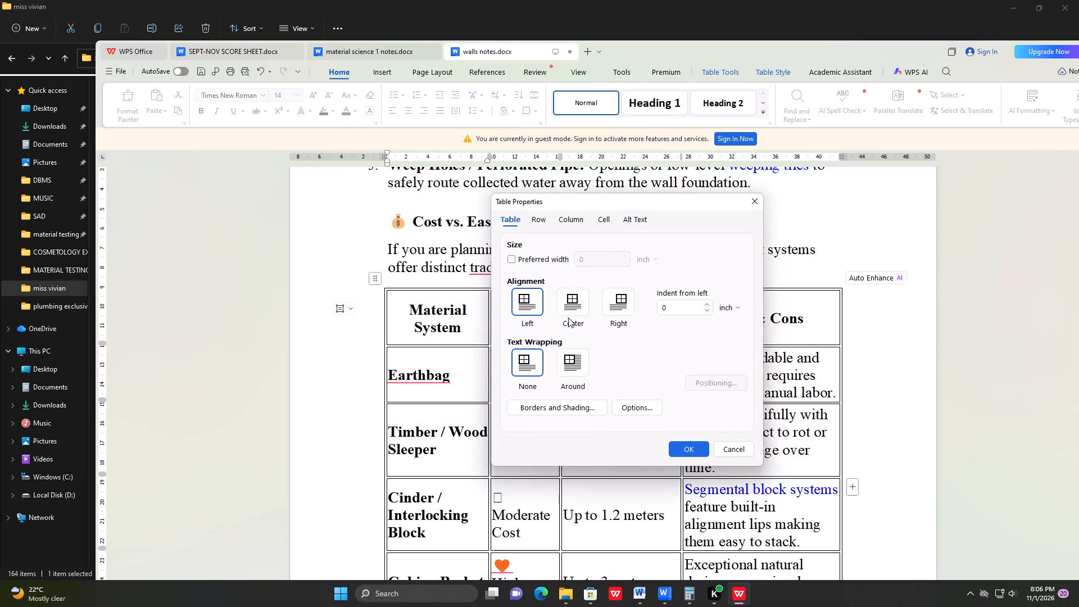
pyautogui.click(569, 314)
pyautogui.click(643, 406)
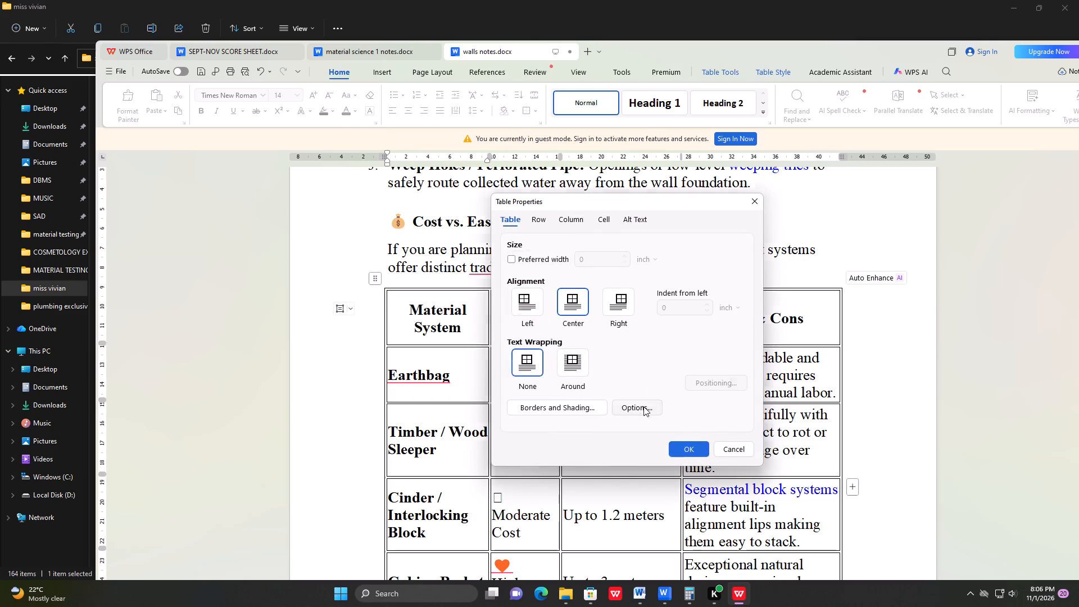
pyautogui.click(513, 325)
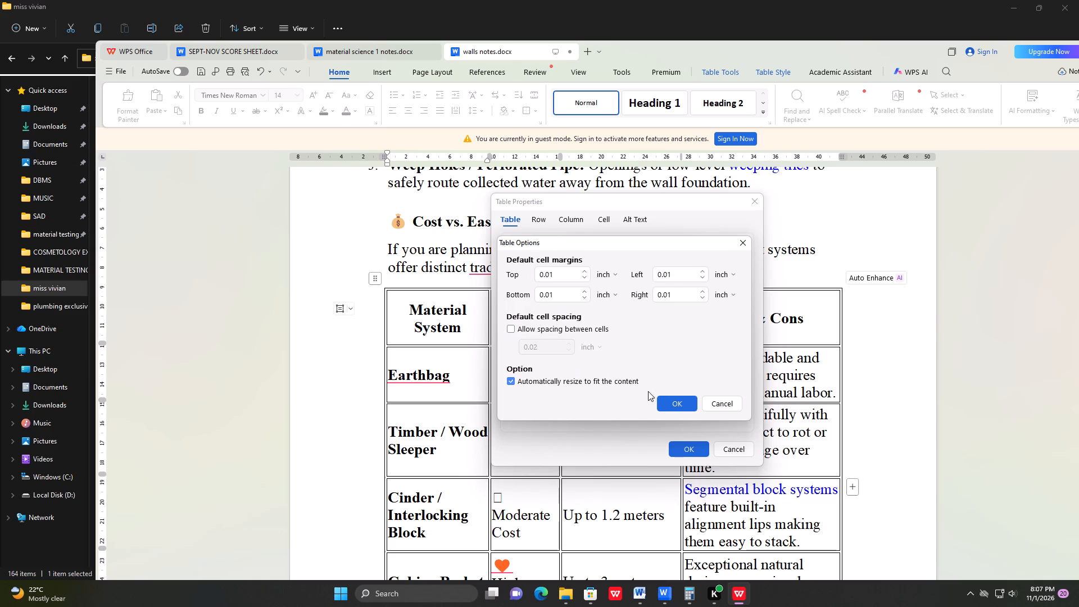
pyautogui.click(676, 402)
pyautogui.click(689, 454)
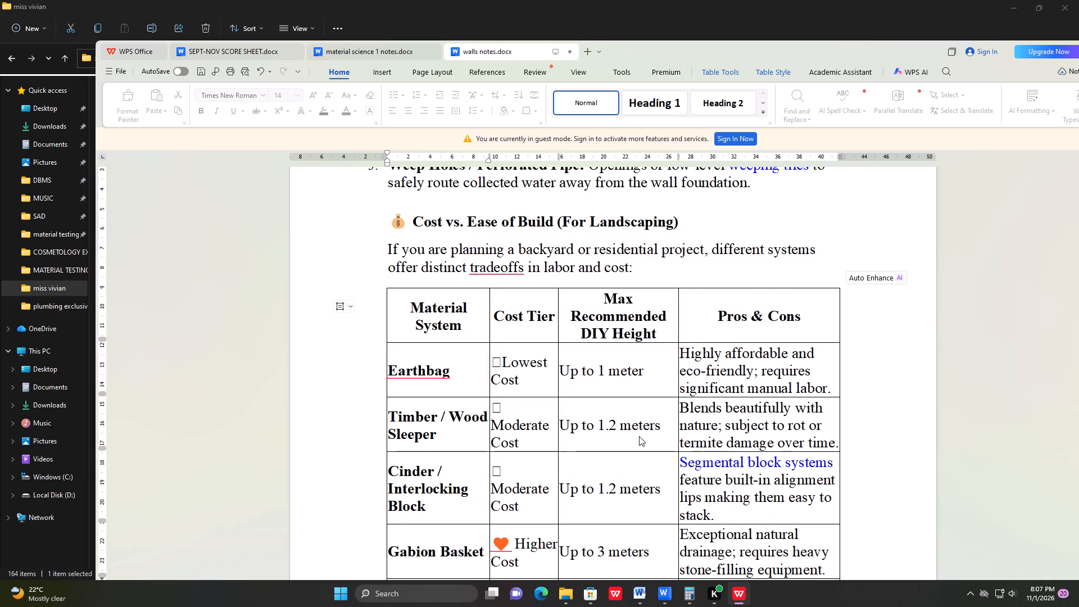
# Center the Wall Configuration table in section 3 and turn off spacing between its cells.
pyautogui.scroll(-12, 542, 410)
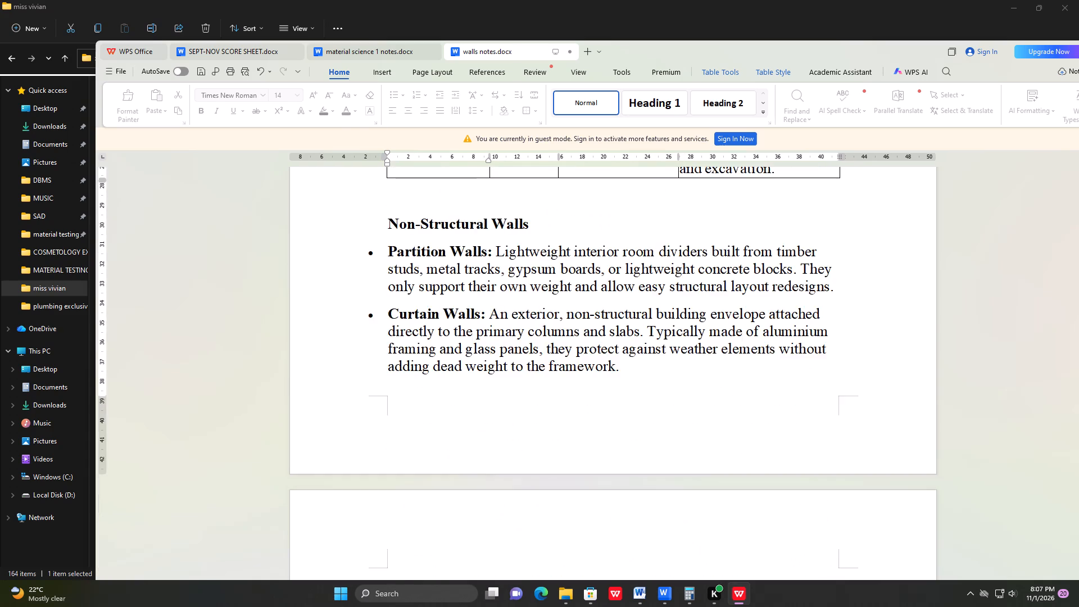
pyautogui.scroll(-9, 545, 409)
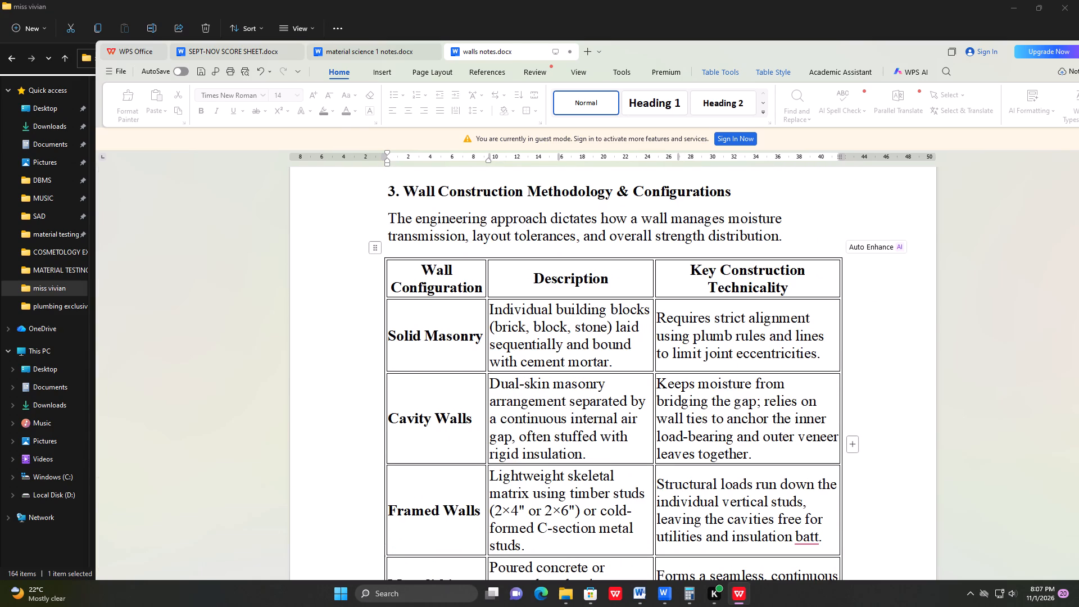
pyautogui.click(396, 273)
pyautogui.rightClick(409, 275)
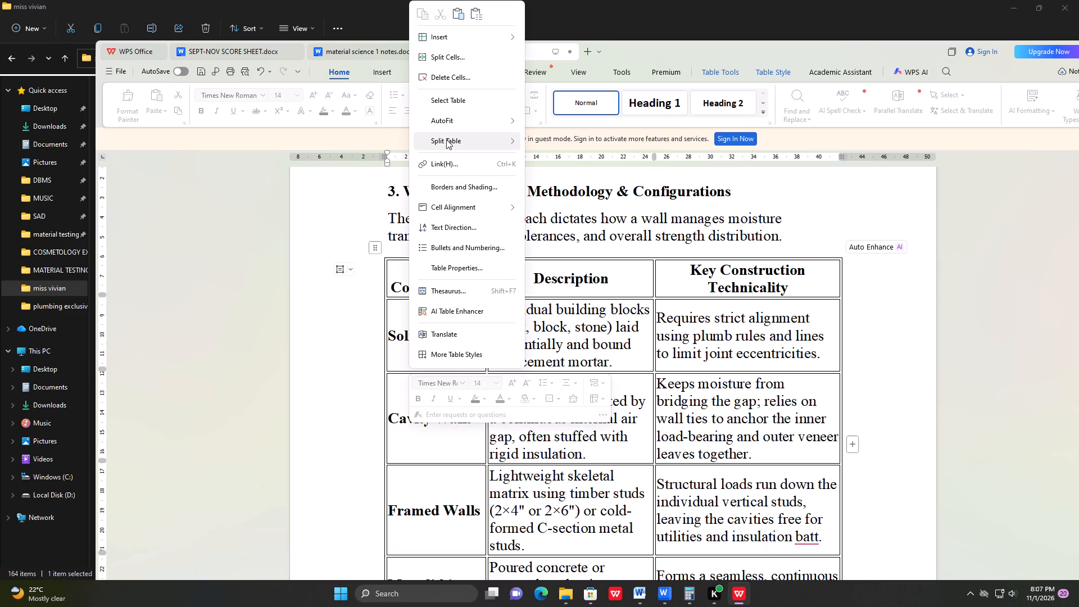
pyautogui.click(461, 268)
pyautogui.click(570, 303)
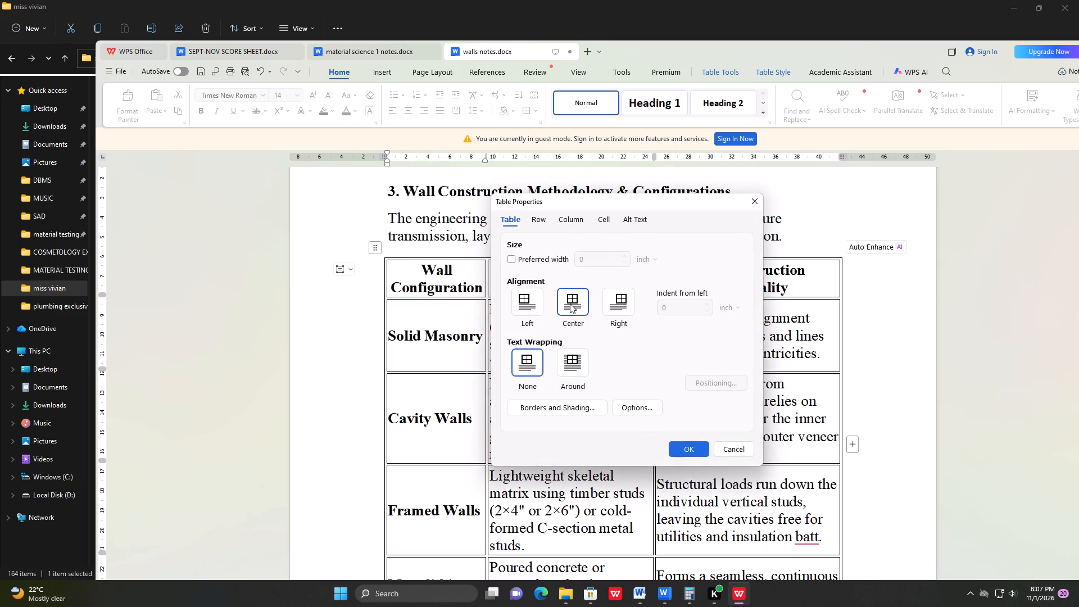
pyautogui.click(646, 406)
pyautogui.click(509, 331)
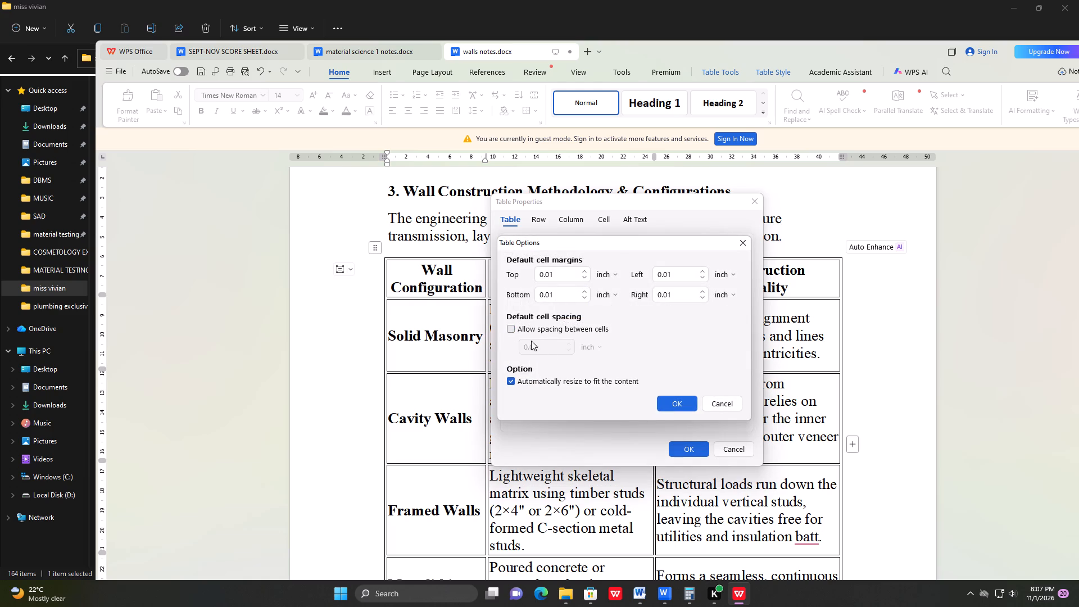
pyautogui.click(665, 407)
pyautogui.click(691, 447)
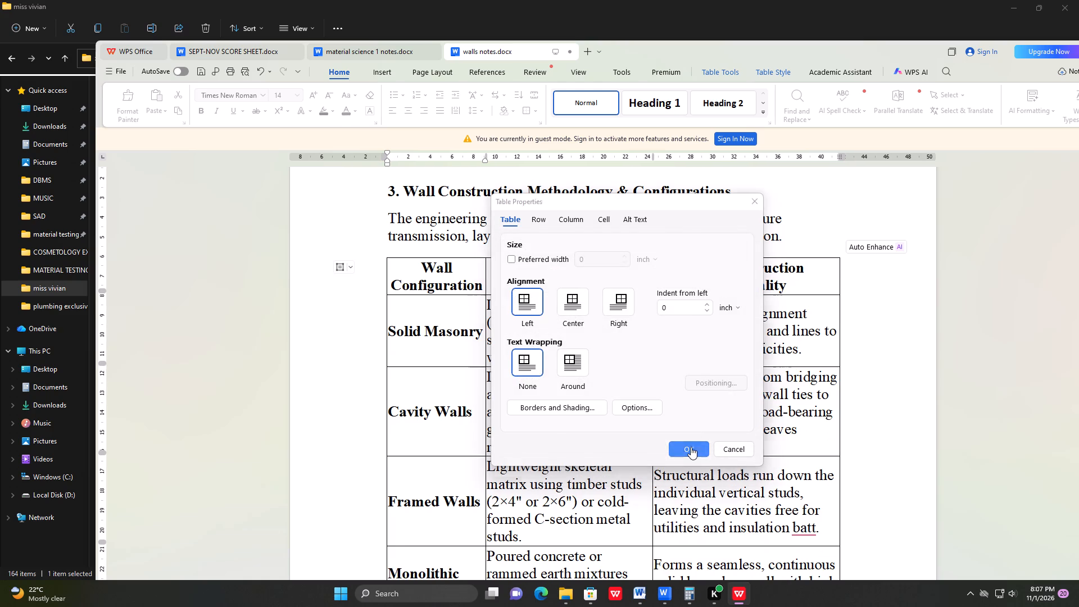
# Look through the rest of the document from Material Specifications to the end for remaining formatting problems.
pyautogui.scroll(-14, 591, 436)
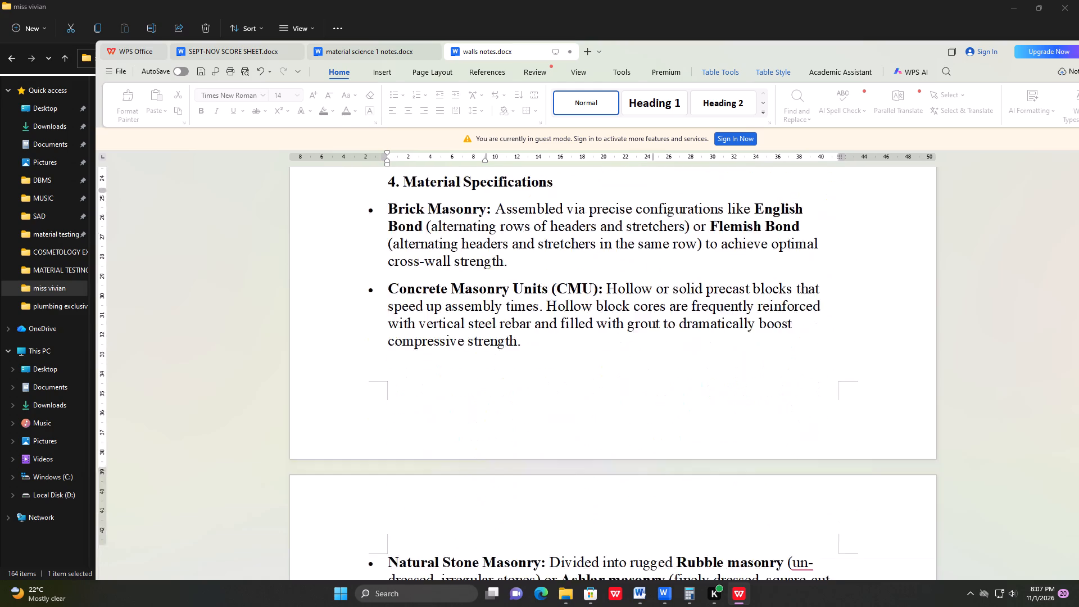
pyautogui.scroll(-18, 588, 446)
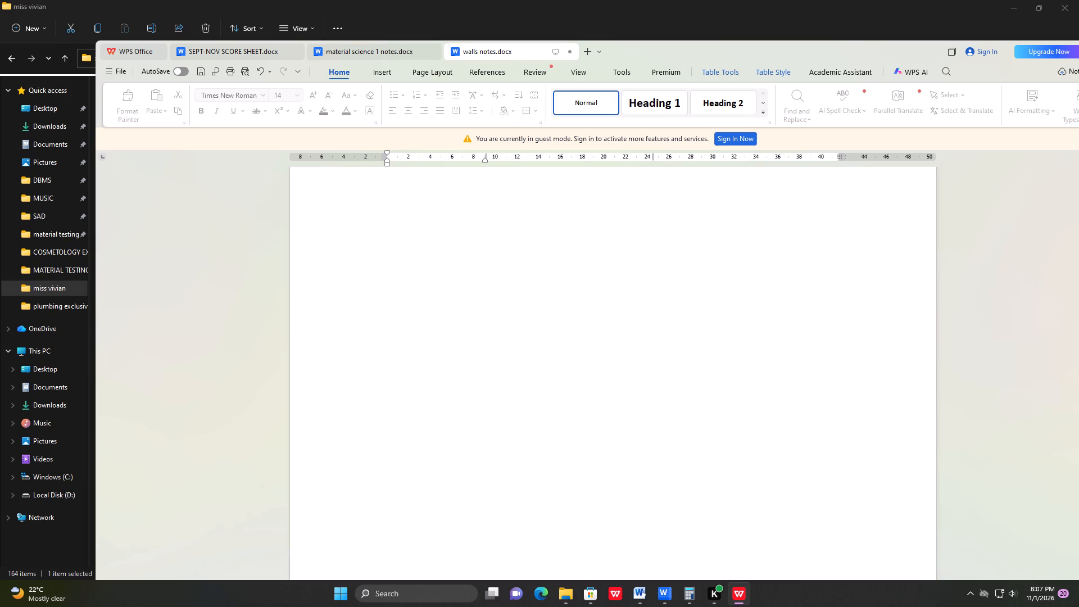
pyautogui.scroll(-16, 593, 434)
pyautogui.scroll(-15, 593, 430)
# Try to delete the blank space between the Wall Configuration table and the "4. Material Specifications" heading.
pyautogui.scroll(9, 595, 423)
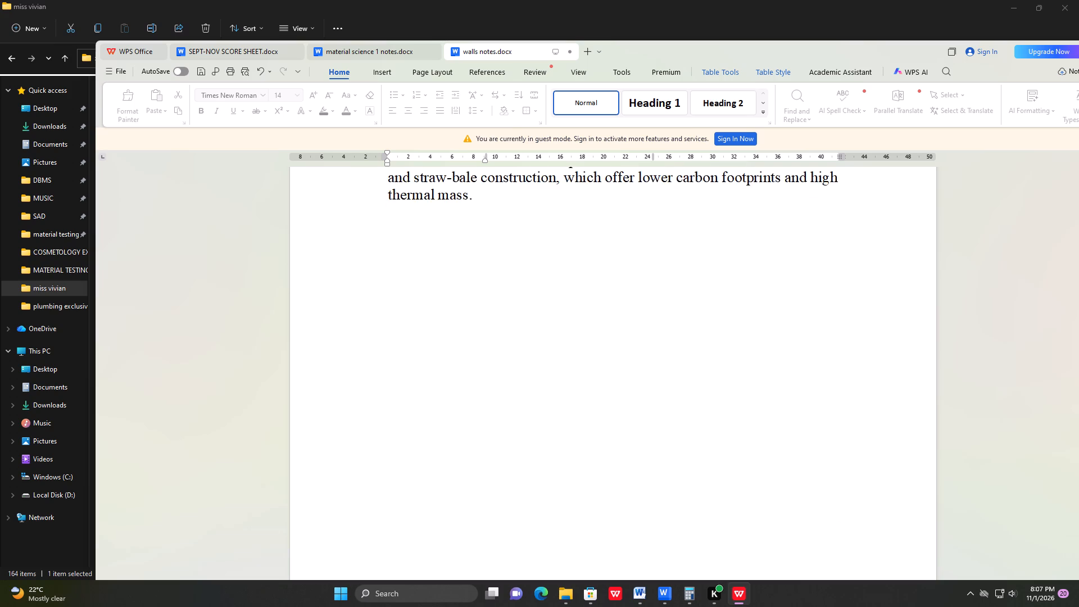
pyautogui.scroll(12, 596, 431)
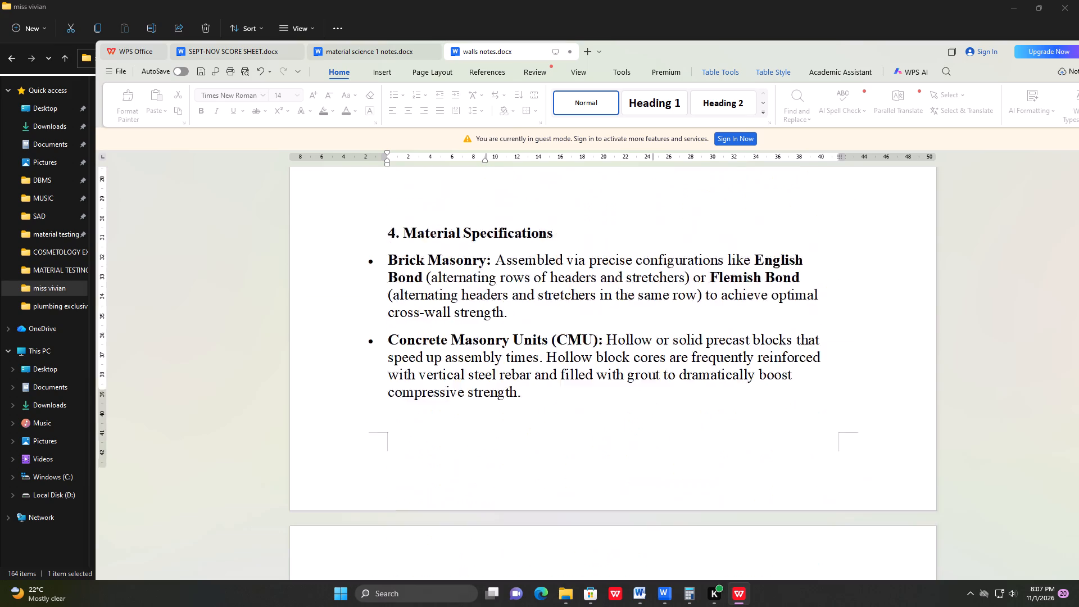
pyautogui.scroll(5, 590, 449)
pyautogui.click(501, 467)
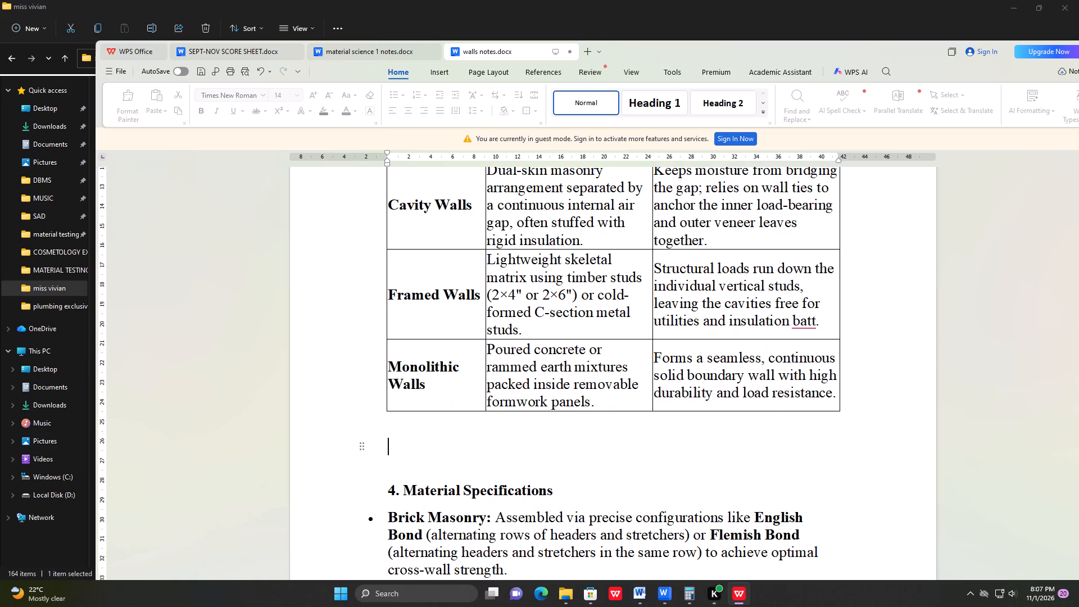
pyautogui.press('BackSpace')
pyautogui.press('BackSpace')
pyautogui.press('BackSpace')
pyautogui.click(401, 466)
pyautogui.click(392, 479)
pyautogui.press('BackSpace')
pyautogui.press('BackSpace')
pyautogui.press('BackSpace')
# Delete the red circle and orange heart icons from the Poured Reinforced Concrete and Gabion Basket rows' Cost Tier cells.
pyautogui.scroll(7, 450, 473)
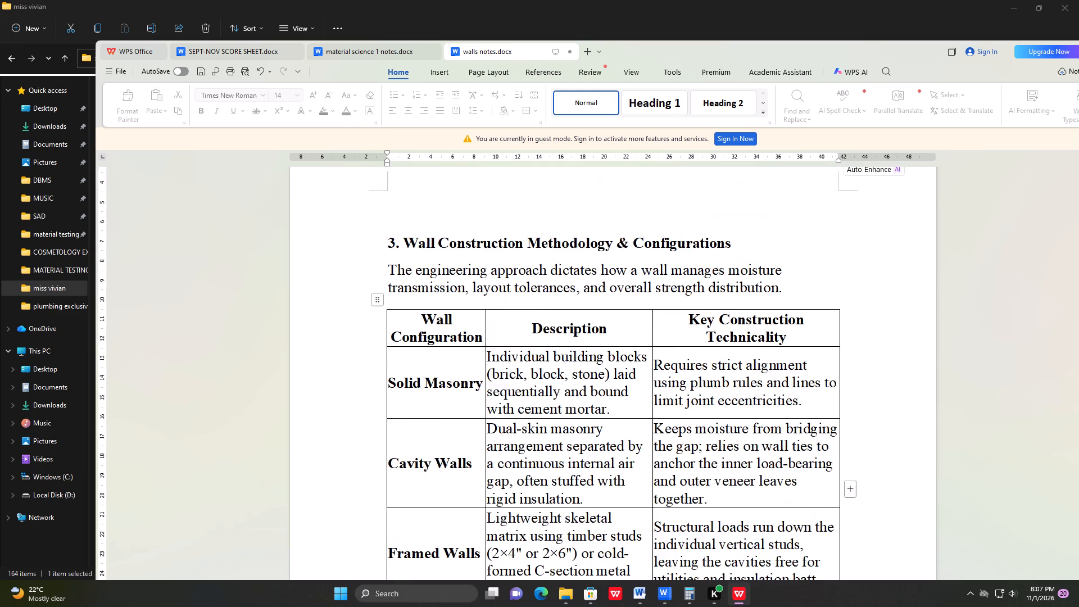
pyautogui.scroll(11, 455, 473)
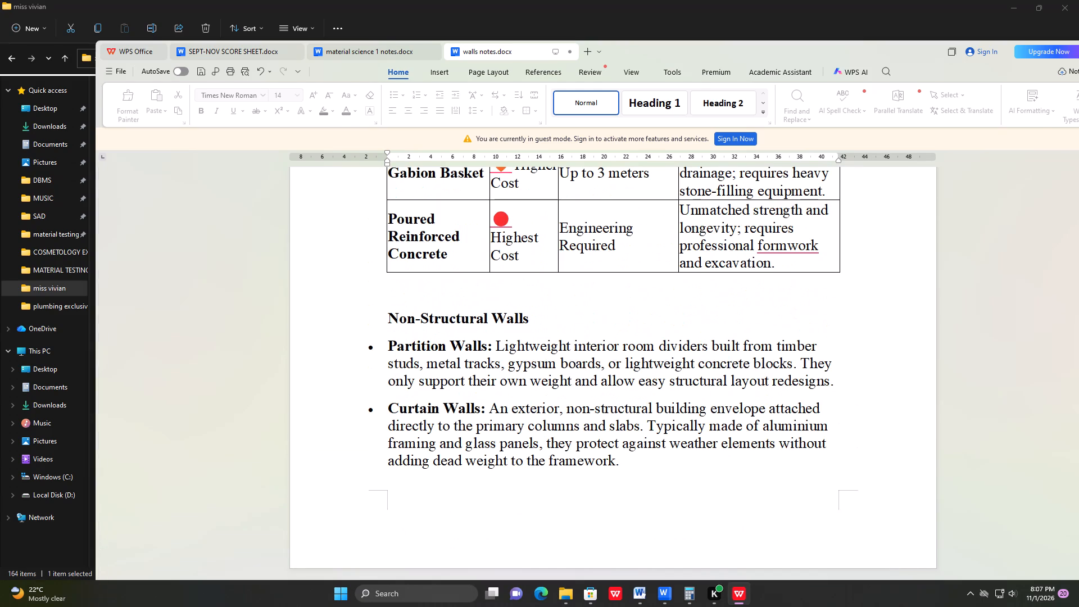
pyautogui.scroll(3, 456, 469)
pyautogui.click(513, 350)
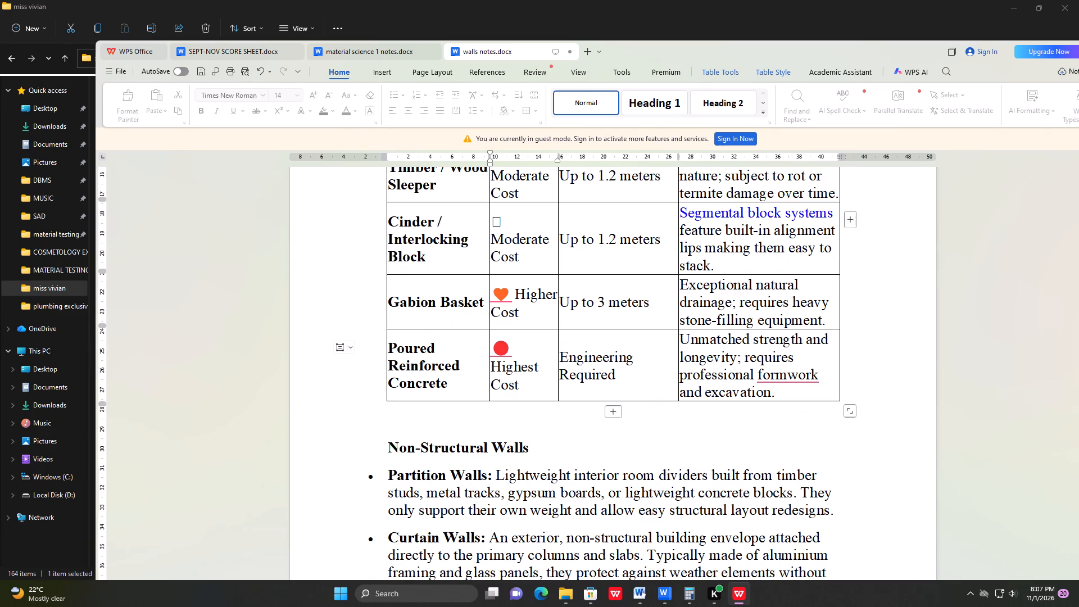
pyautogui.press('BackSpace')
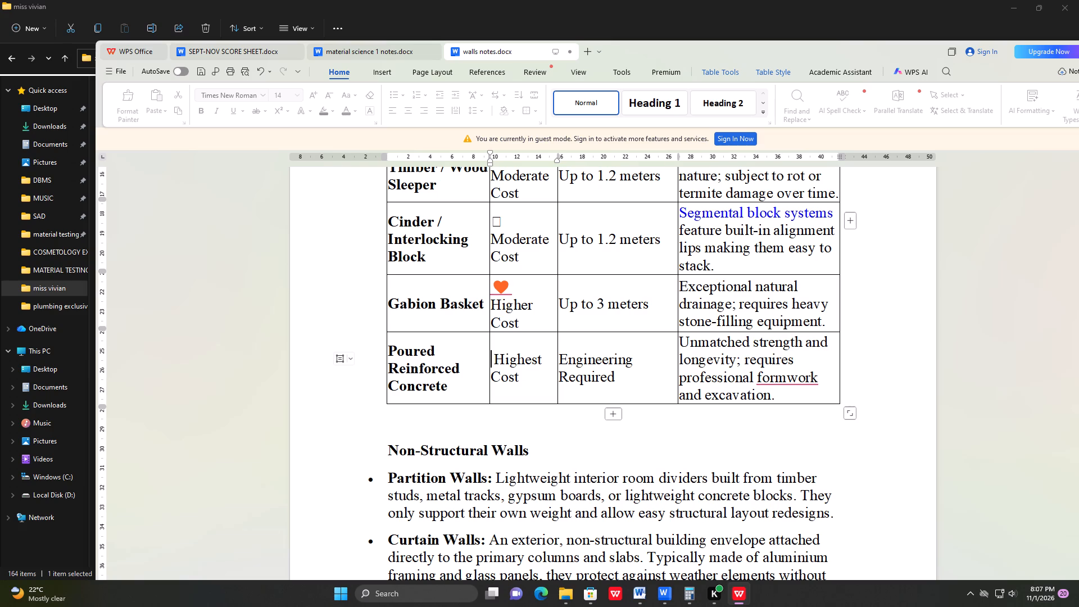
pyautogui.moveTo(524, 291); pyautogui.dragTo(489, 291)
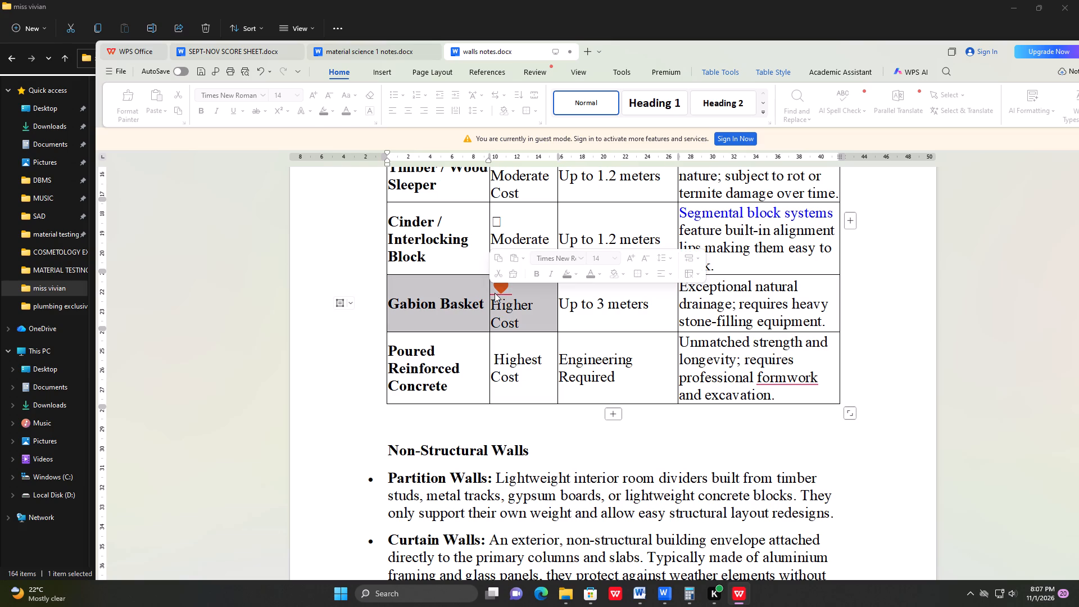
pyautogui.click(501, 292)
pyautogui.press('BackSpace')
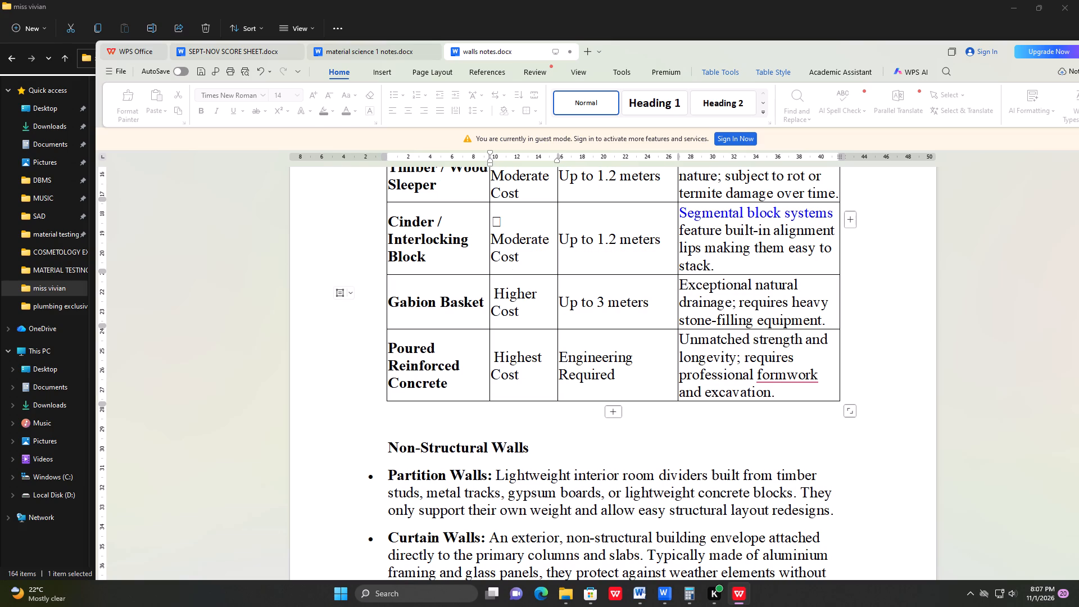
# Delete the empty box symbols from the Cost Tier cells of the Cinder / Interlocking Block, Timber / Wood Sleeper and Earthbag rows.
pyautogui.click(501, 220)
pyautogui.press('BackSpace')
pyautogui.press('BackSpace')
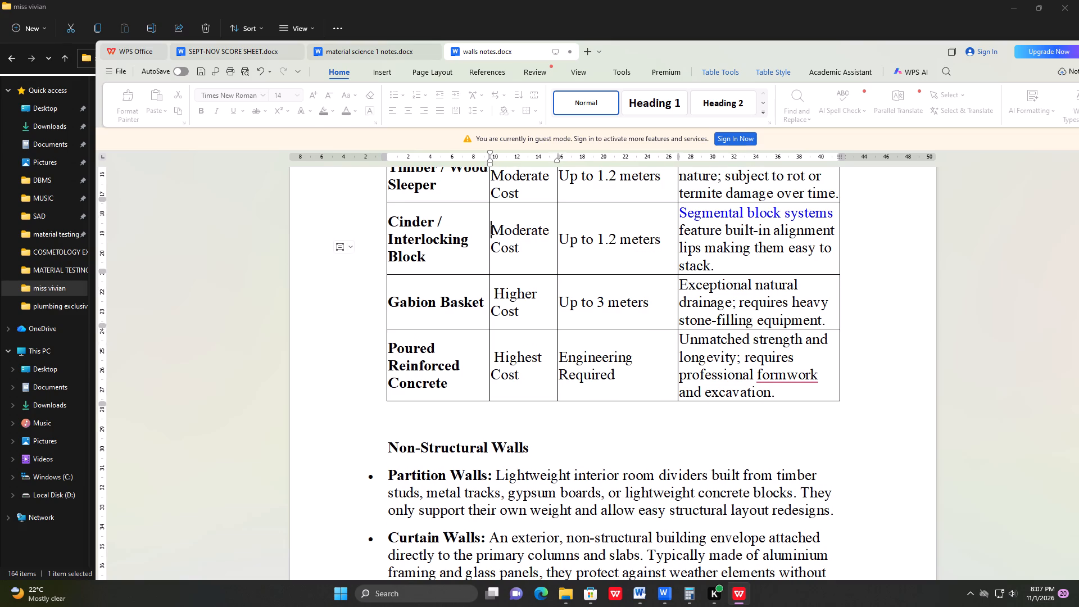
pyautogui.scroll(2, 509, 244)
pyautogui.click(510, 248)
pyautogui.press('BackSpace')
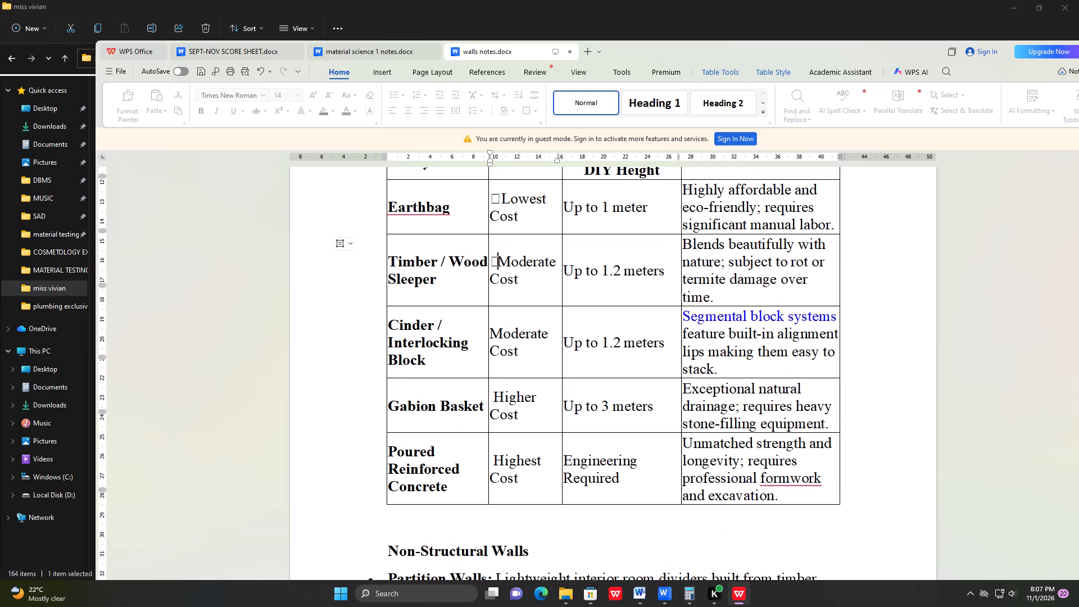
pyautogui.press('BackSpace')
pyautogui.click(500, 198)
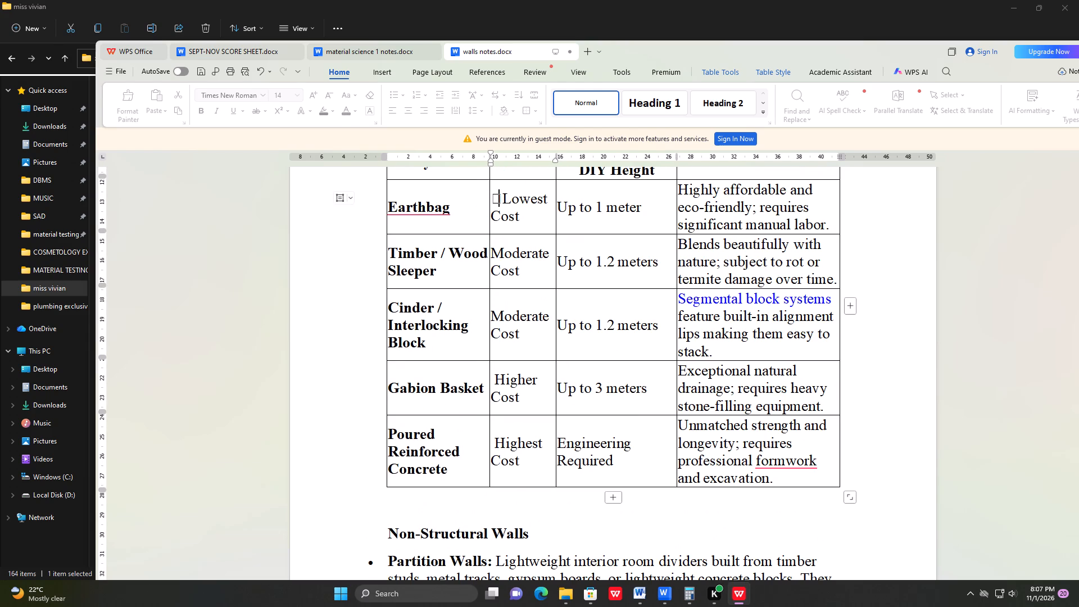
pyautogui.press('BackSpace')
# Remove the money bag emoji from the "Cost vs. Ease of Build (For Landscaping)" heading.
pyautogui.scroll(3, 506, 211)
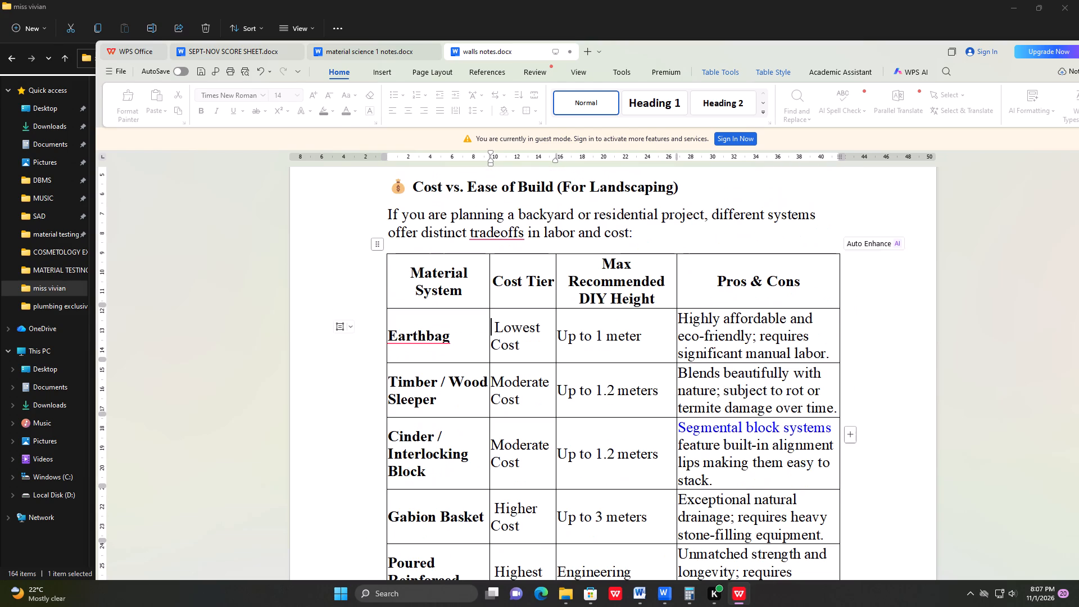
pyautogui.scroll(4, 572, 304)
pyautogui.click(406, 361)
pyautogui.press('BackSpace')
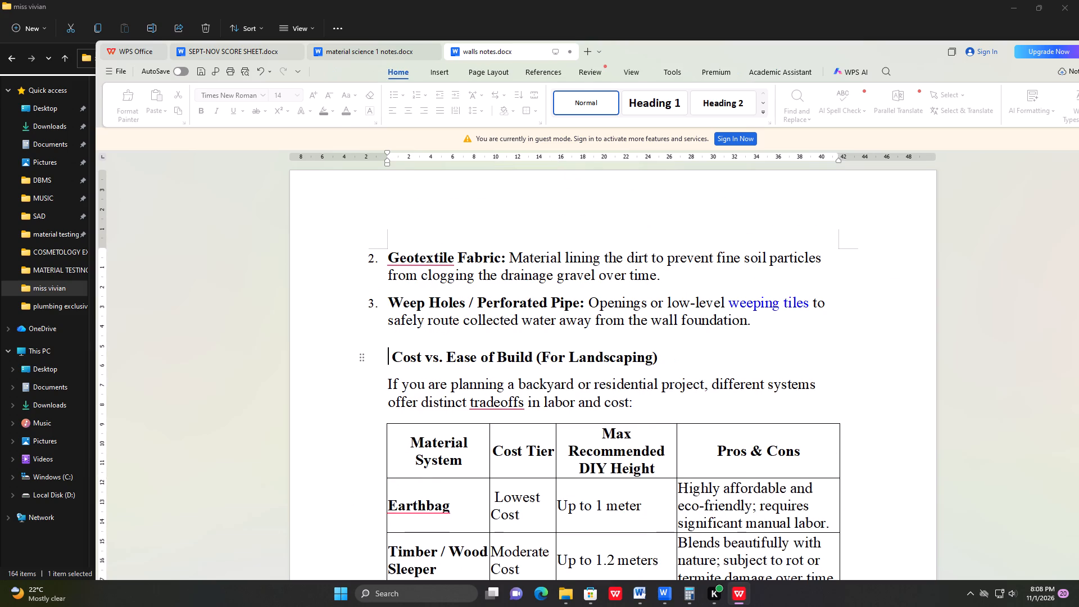
# Review the walls notes from the "Cost vs. Ease of Build" heading back to the document's opening paragraph.
pyautogui.scroll(2, 409, 355)
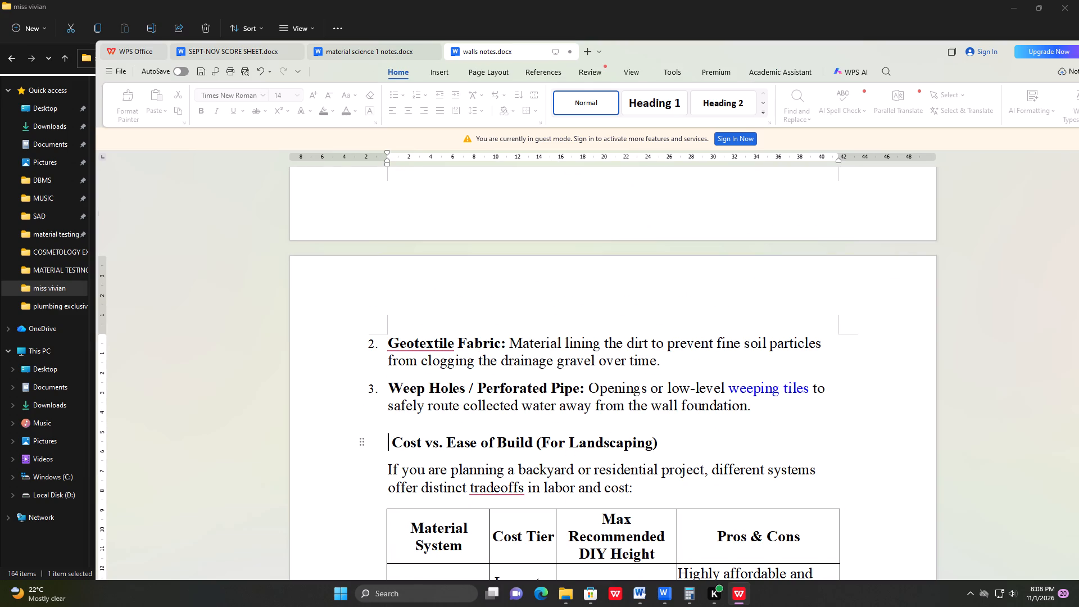
pyautogui.scroll(3, 694, 389)
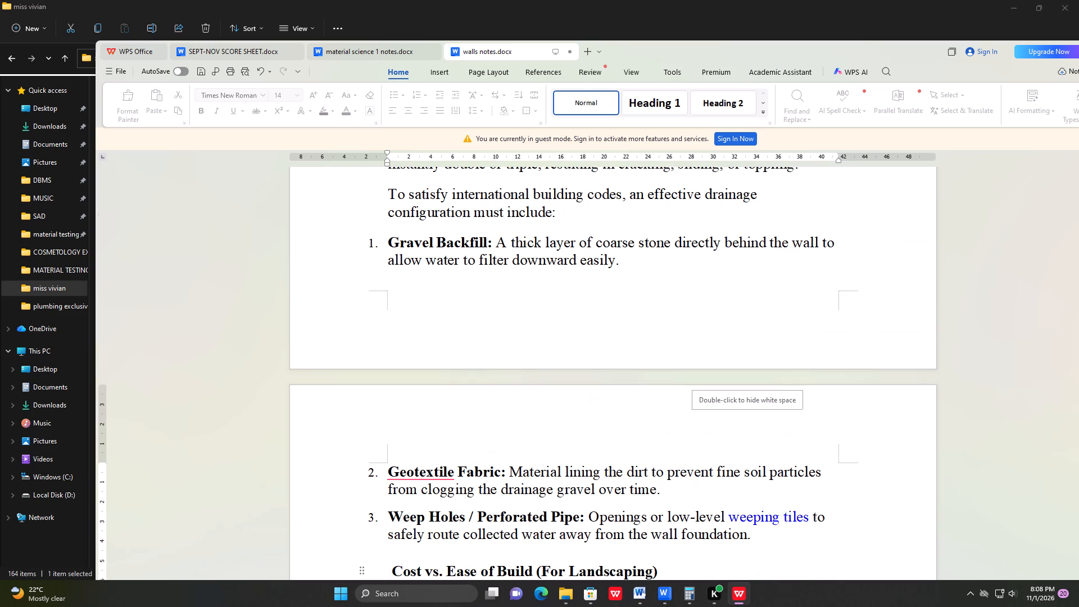
pyautogui.scroll(10, 691, 381)
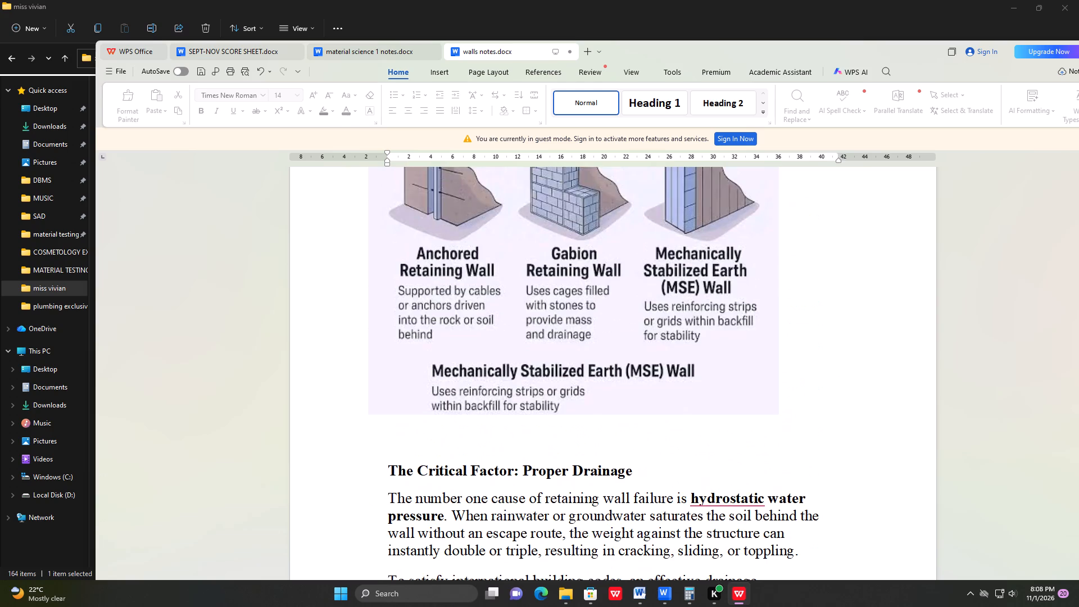
pyautogui.scroll(7, 687, 378)
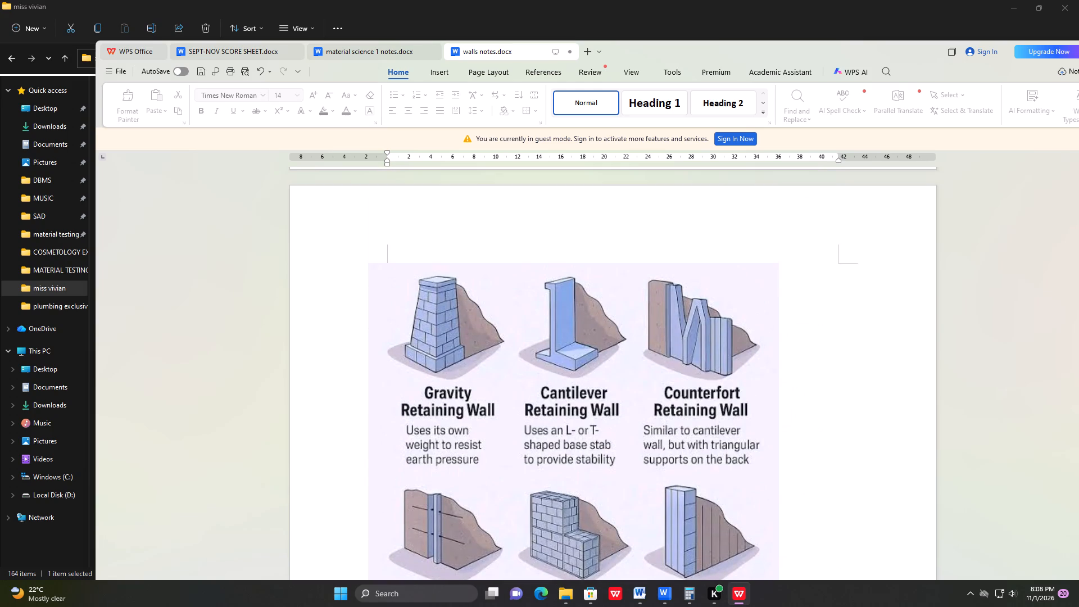
pyautogui.scroll(9, 684, 379)
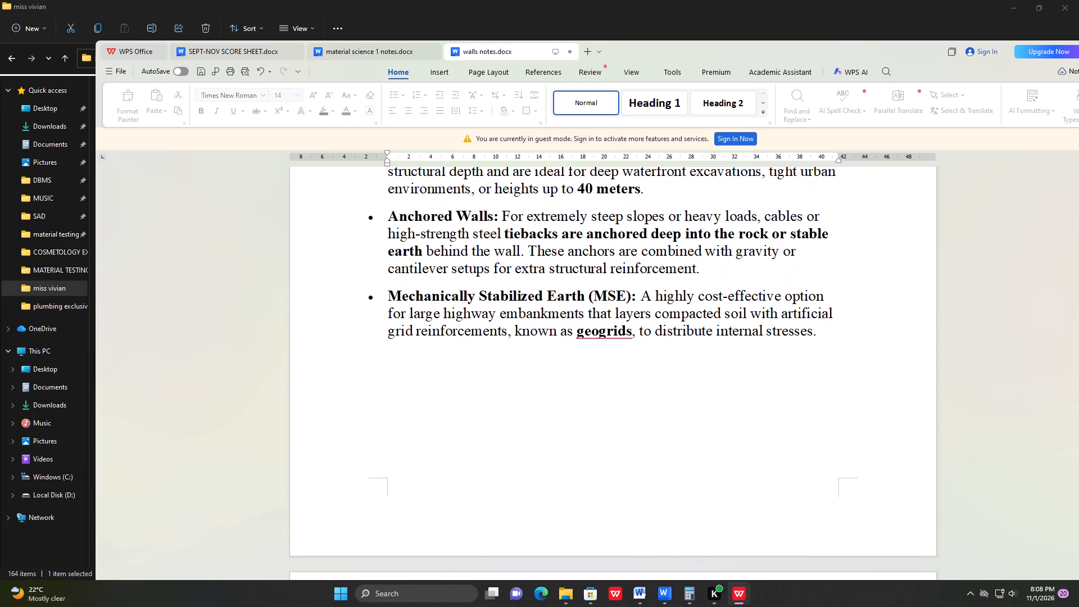
pyautogui.scroll(9, 683, 379)
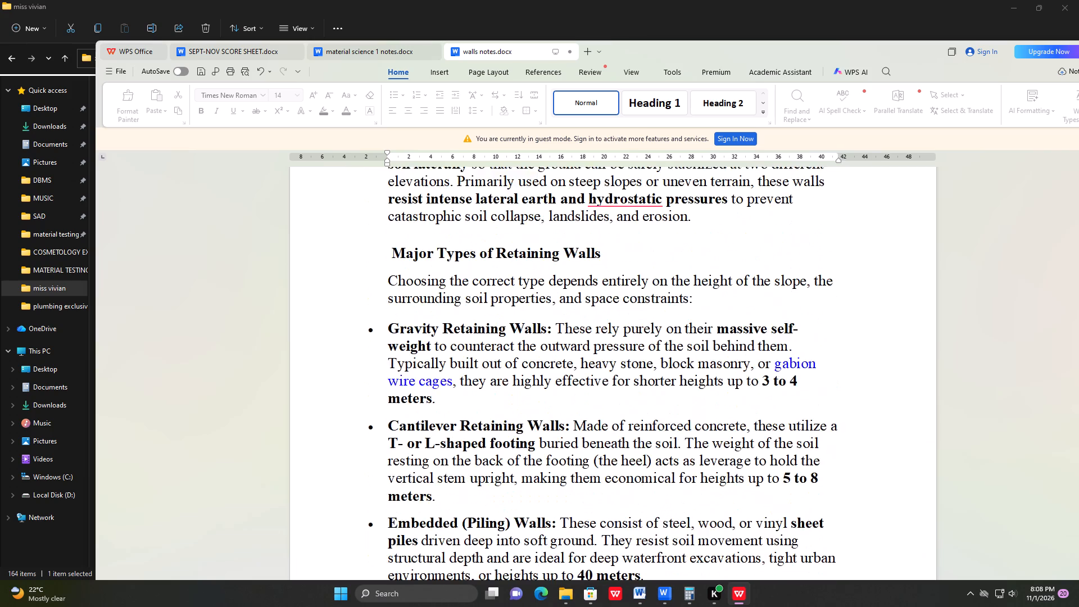
pyautogui.scroll(19, 679, 380)
pyautogui.scroll(10, 680, 377)
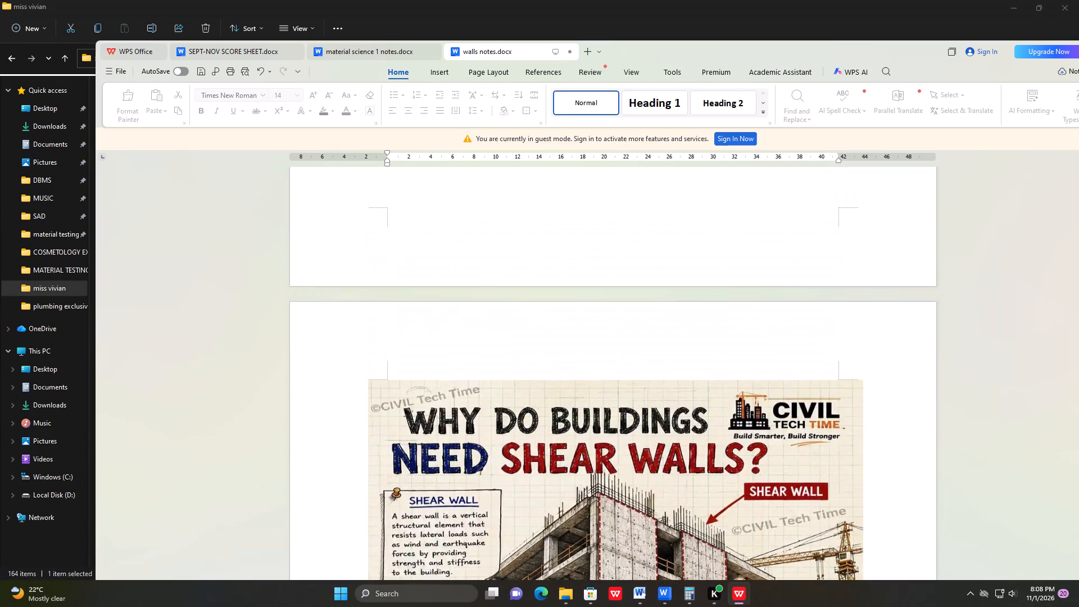
pyautogui.scroll(11, 680, 377)
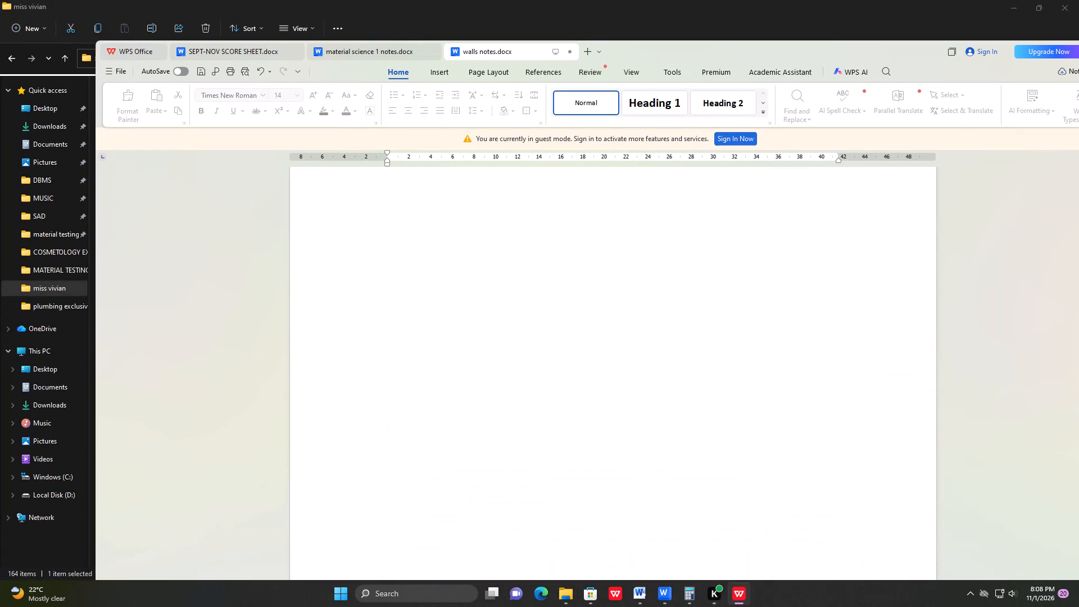
pyautogui.scroll(15, 679, 375)
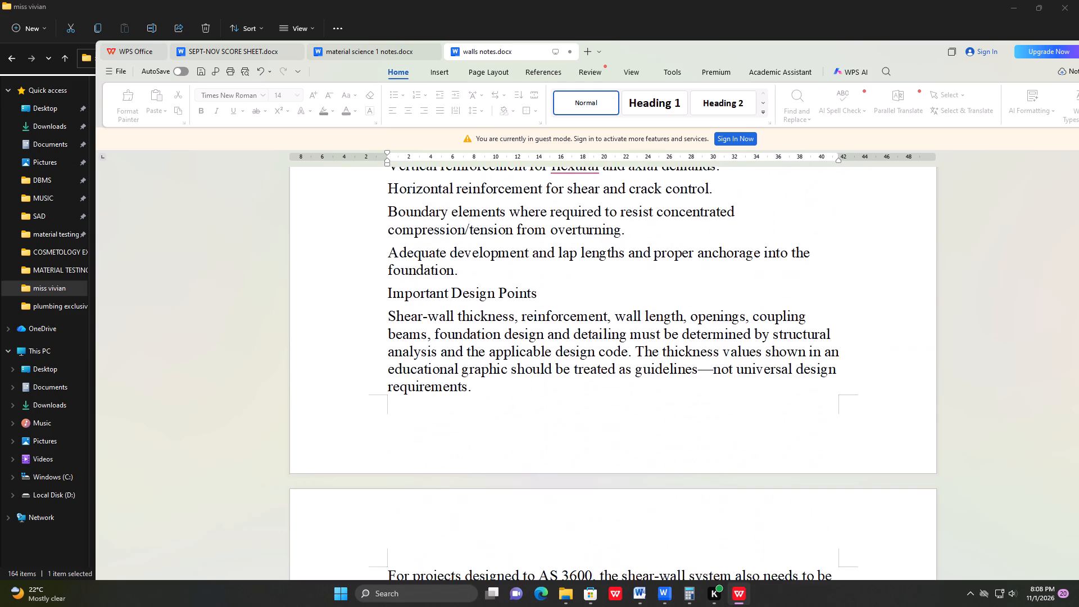
pyautogui.scroll(6, 679, 374)
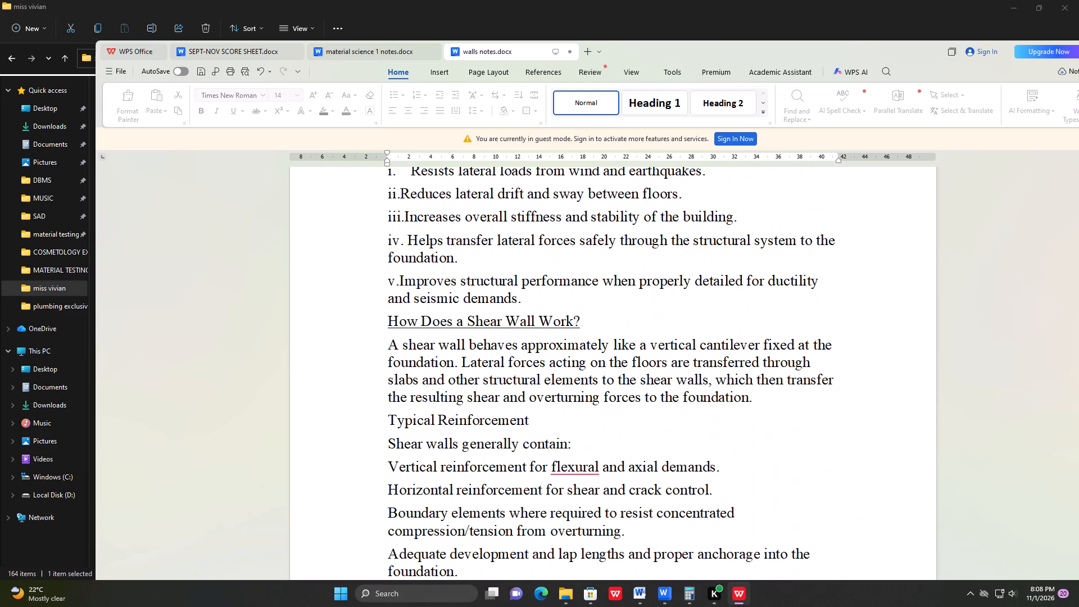
pyautogui.scroll(20, 679, 373)
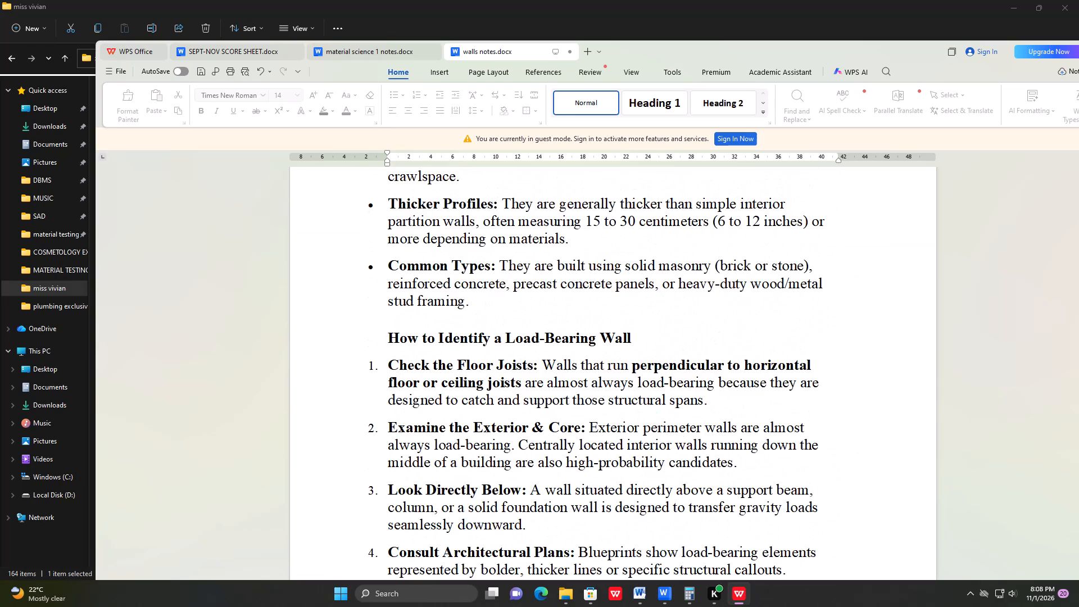
pyautogui.scroll(12, 677, 373)
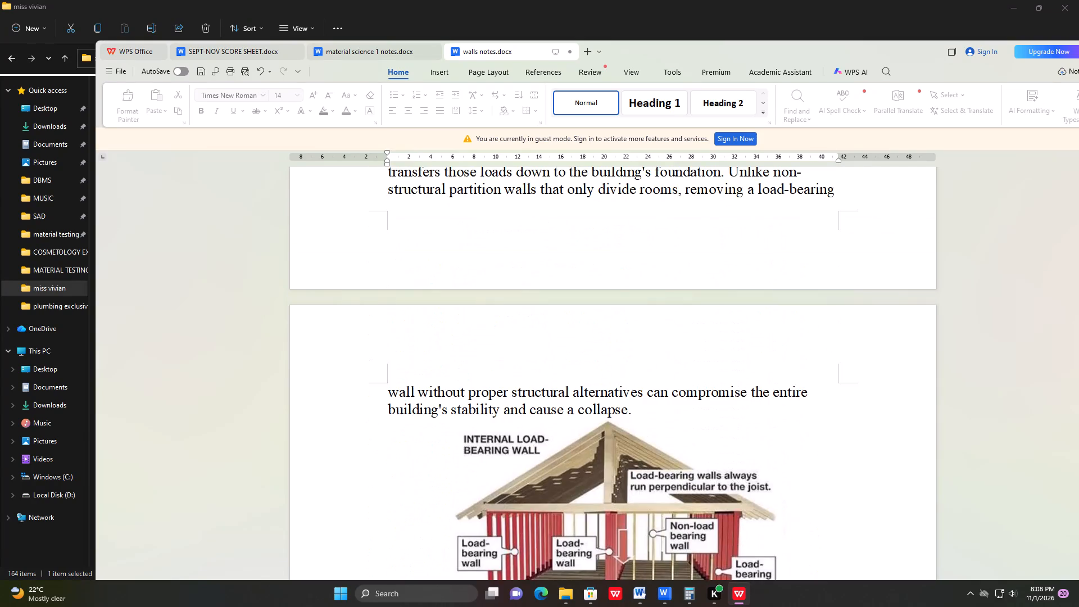
pyautogui.scroll(7, 678, 369)
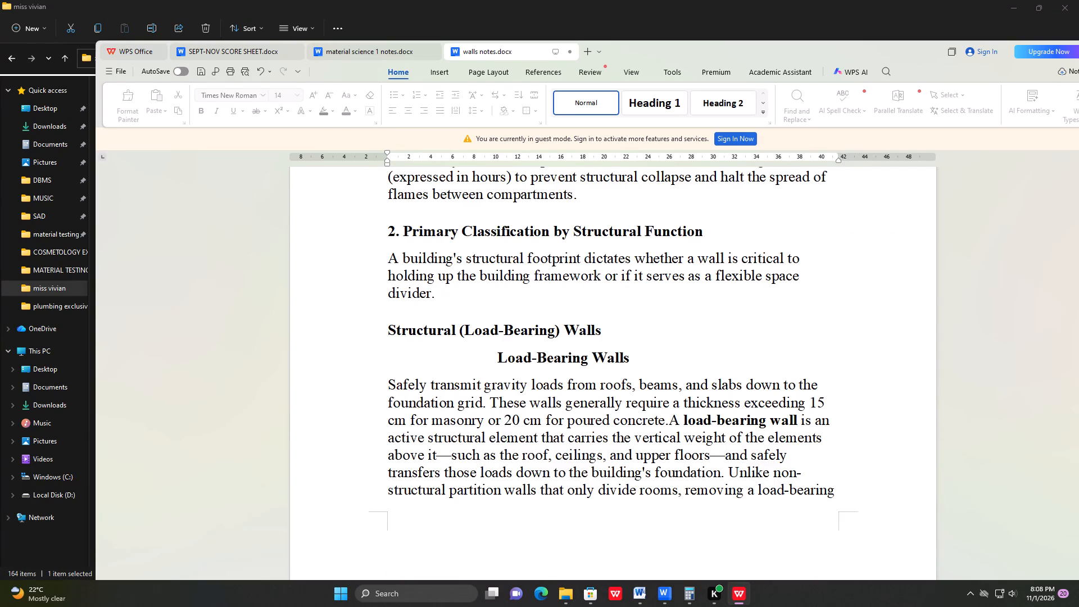
pyautogui.scroll(8, 673, 352)
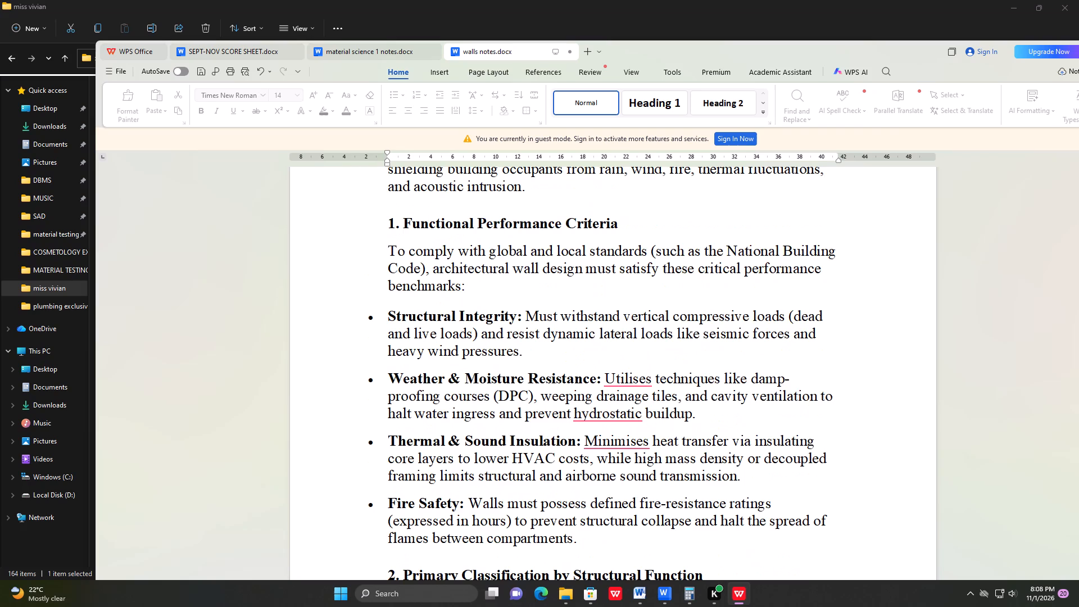
pyautogui.scroll(6, 677, 360)
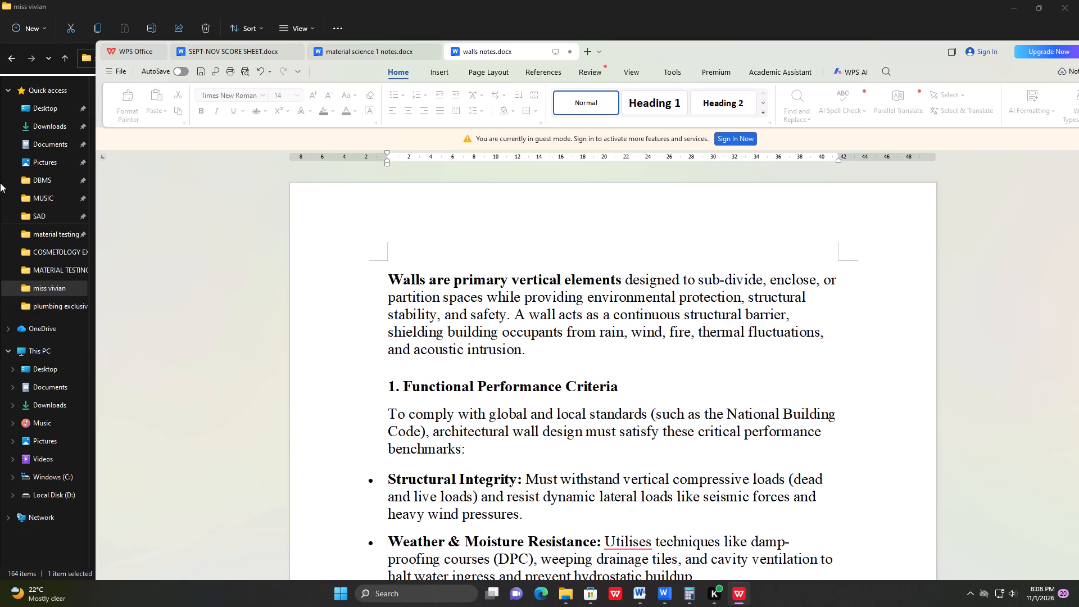
# Save the walls notes document.
pyautogui.click(112, 73)
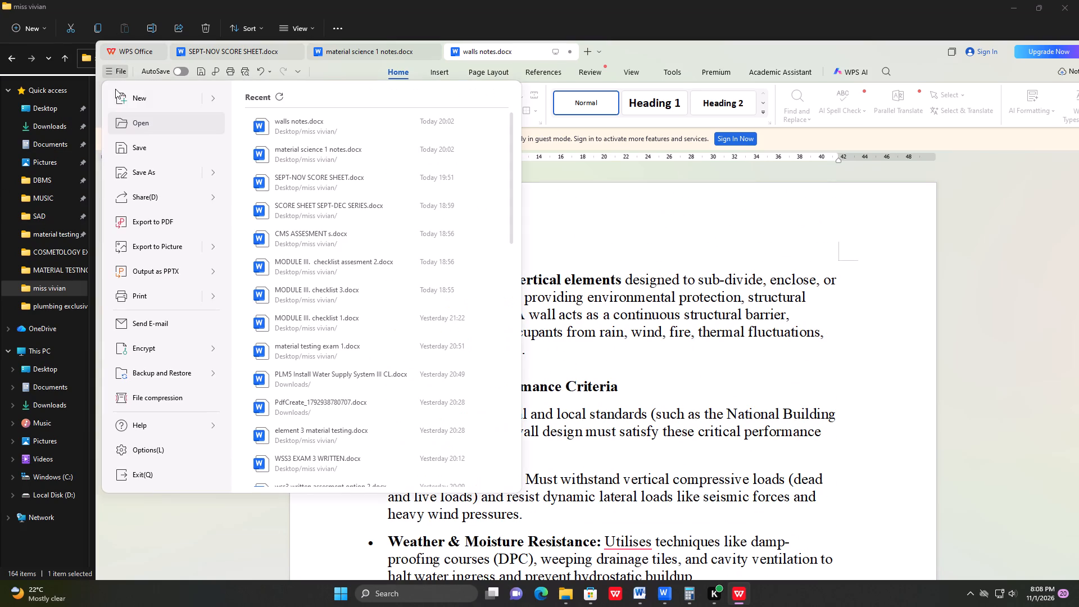
pyautogui.click(157, 149)
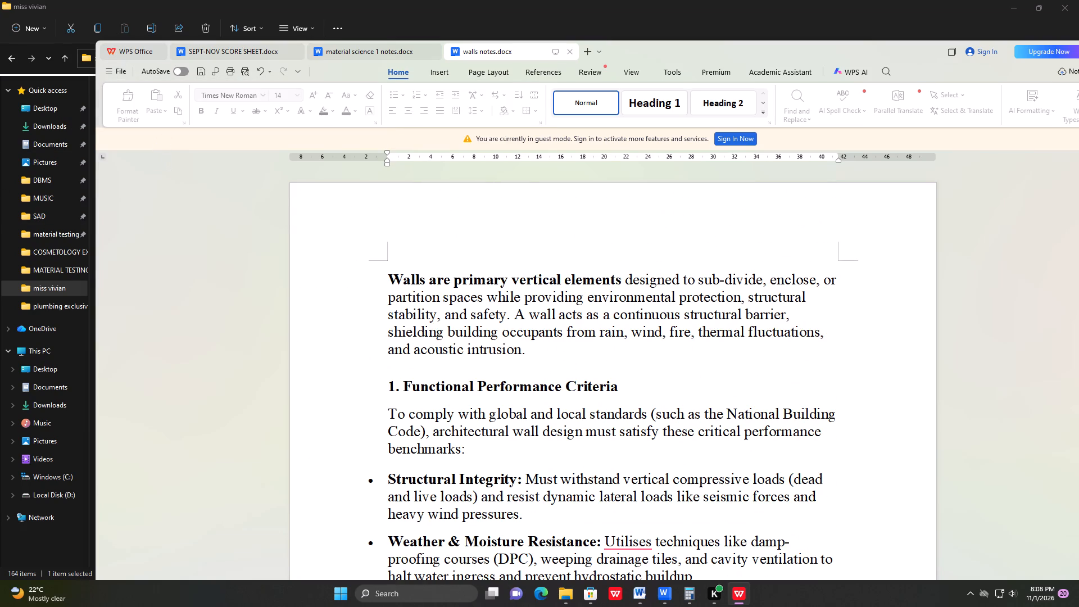
# Replace the flagged word "Minimises" in the Thermal & Sound Insulation bullet with the dictionary suggestion "Minimizes".
pyautogui.scroll(-4, 368, 236)
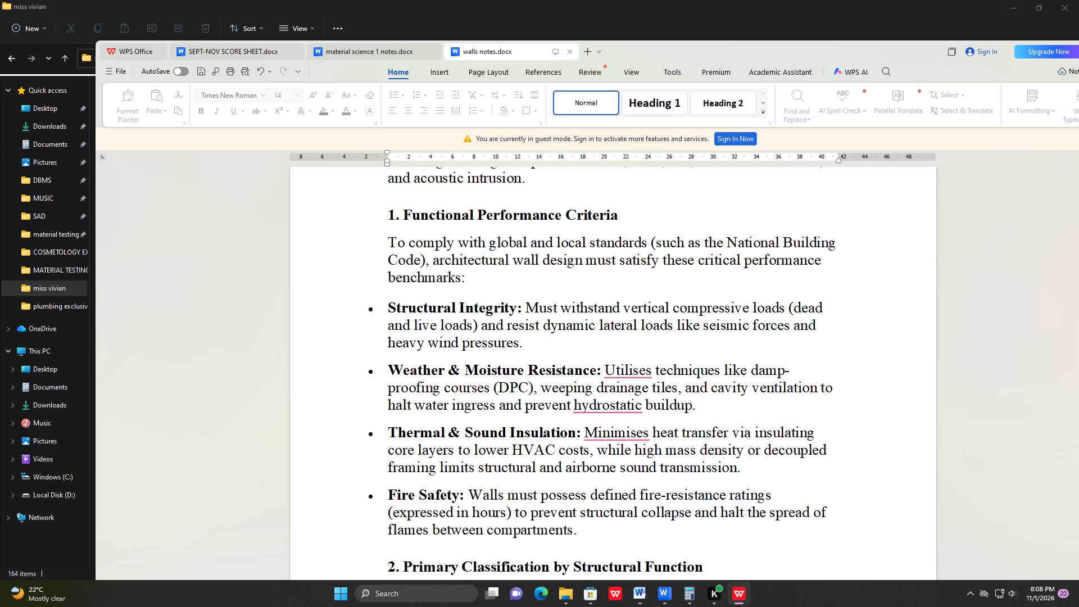
pyautogui.scroll(6, 391, 225)
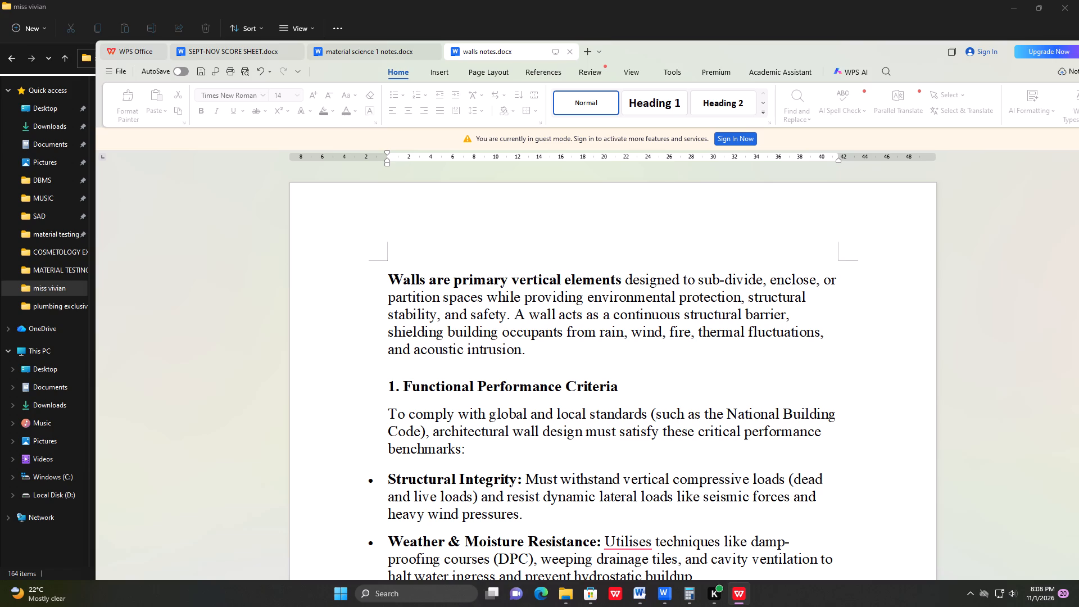
pyautogui.scroll(-10, 552, 277)
pyautogui.scroll(1, 554, 280)
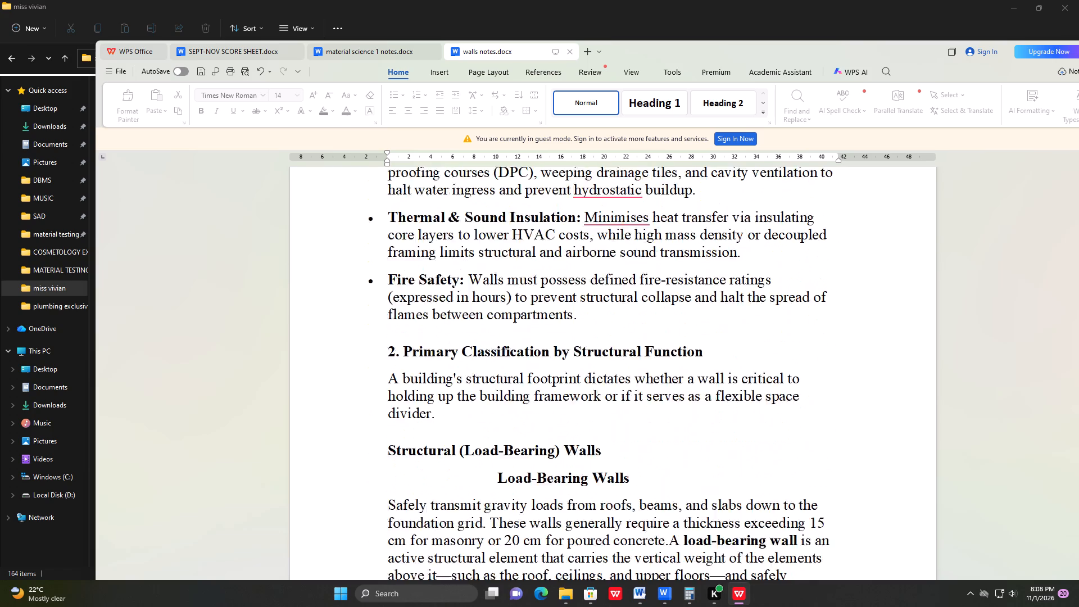
pyautogui.scroll(2, 554, 280)
pyautogui.click(606, 307)
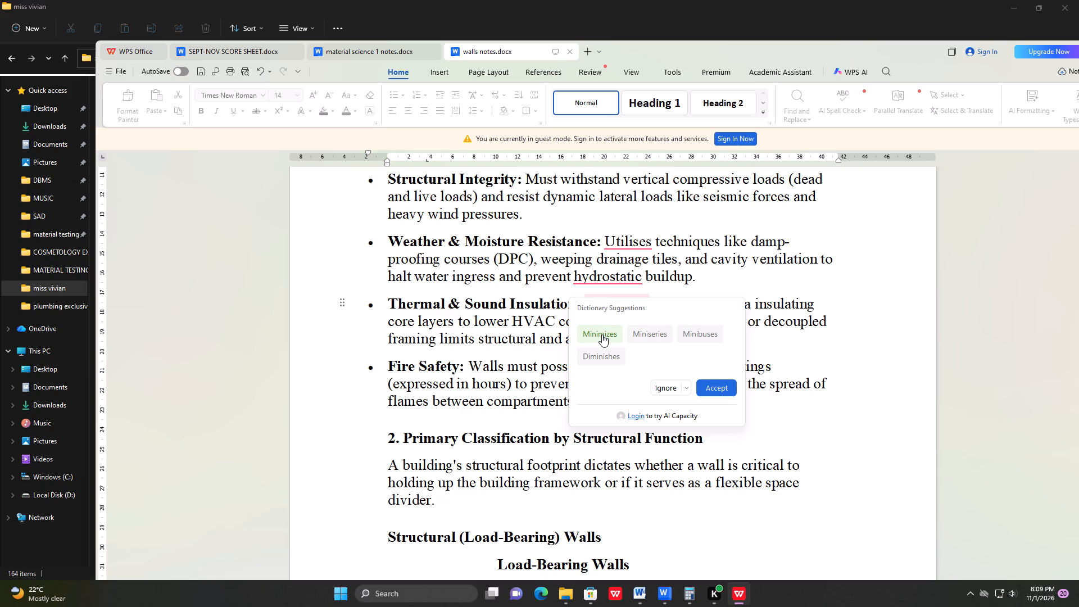
pyautogui.click(602, 334)
pyautogui.click(715, 392)
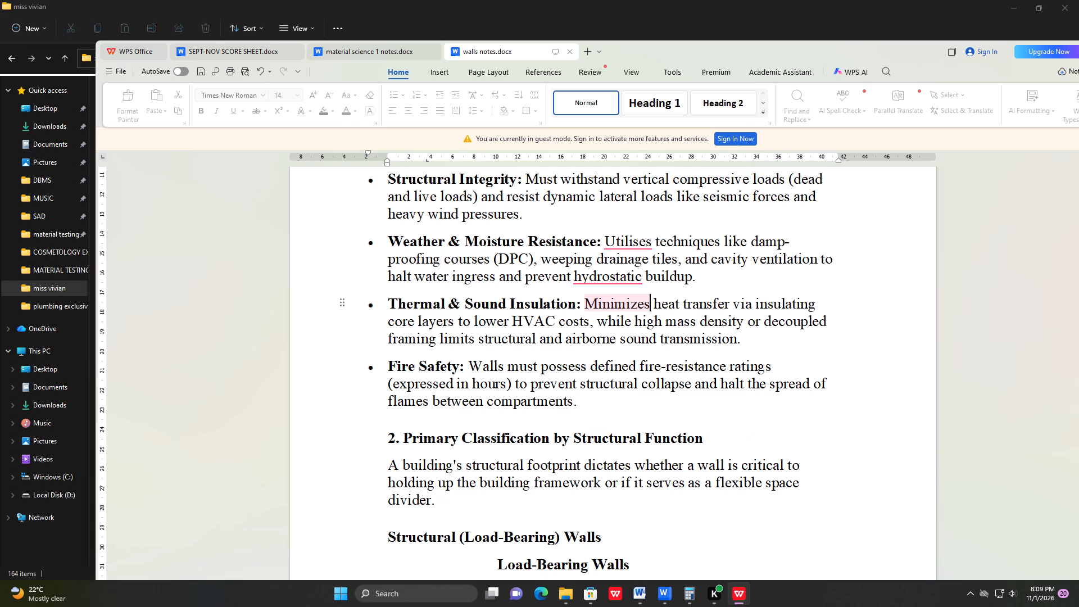
# In the Weather & Moisture Resistance bullet, accept the dictionary suggestions "Utilities" for "Utilises" and "hydro static" for "hydrostatic".
pyautogui.scroll(1, 658, 366)
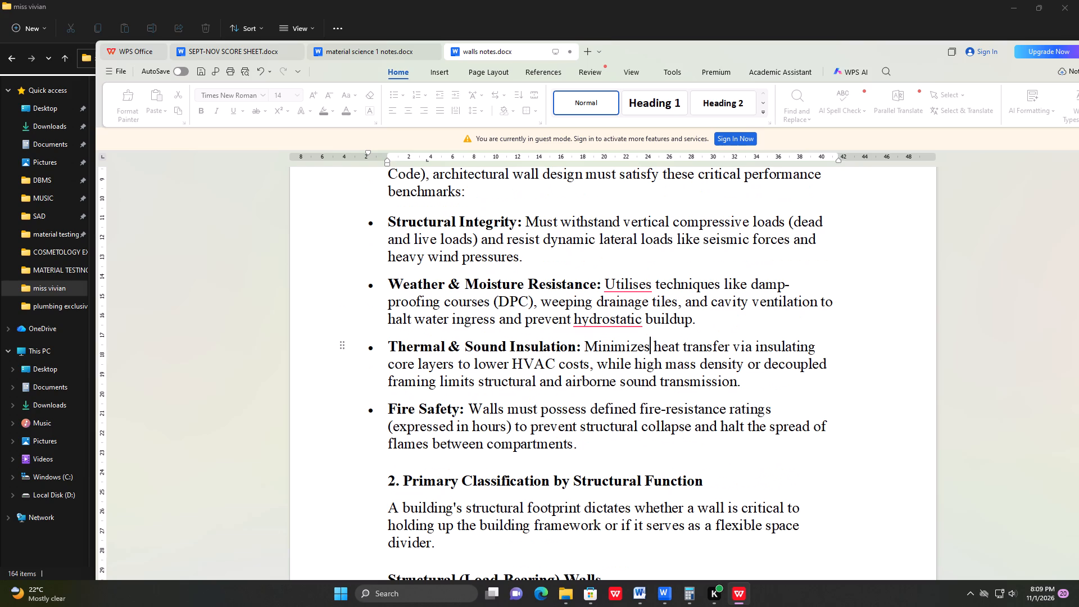
pyautogui.scroll(2, 658, 366)
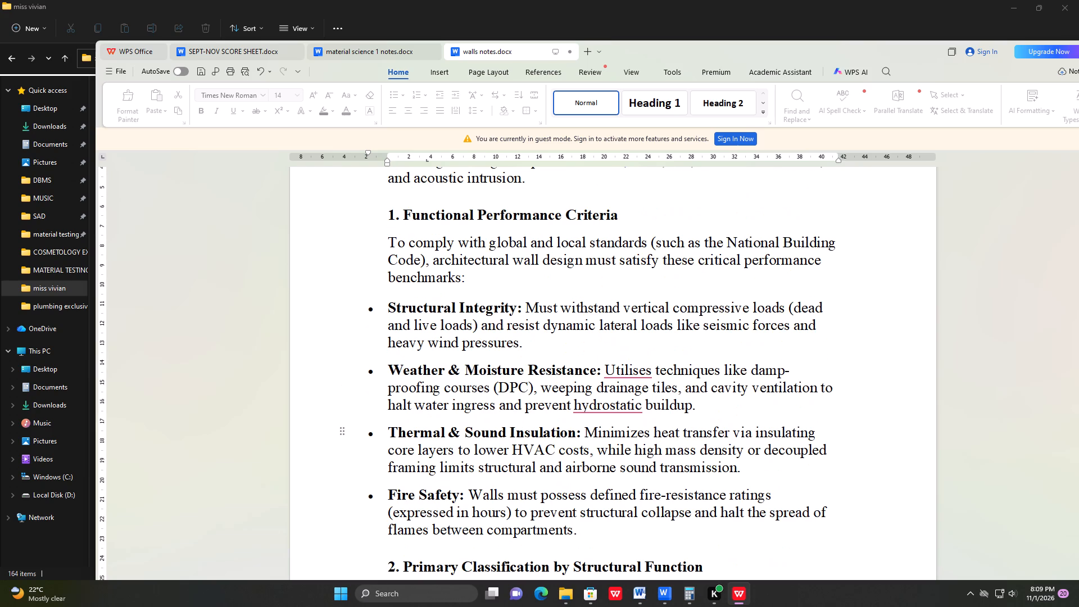
pyautogui.click(625, 372)
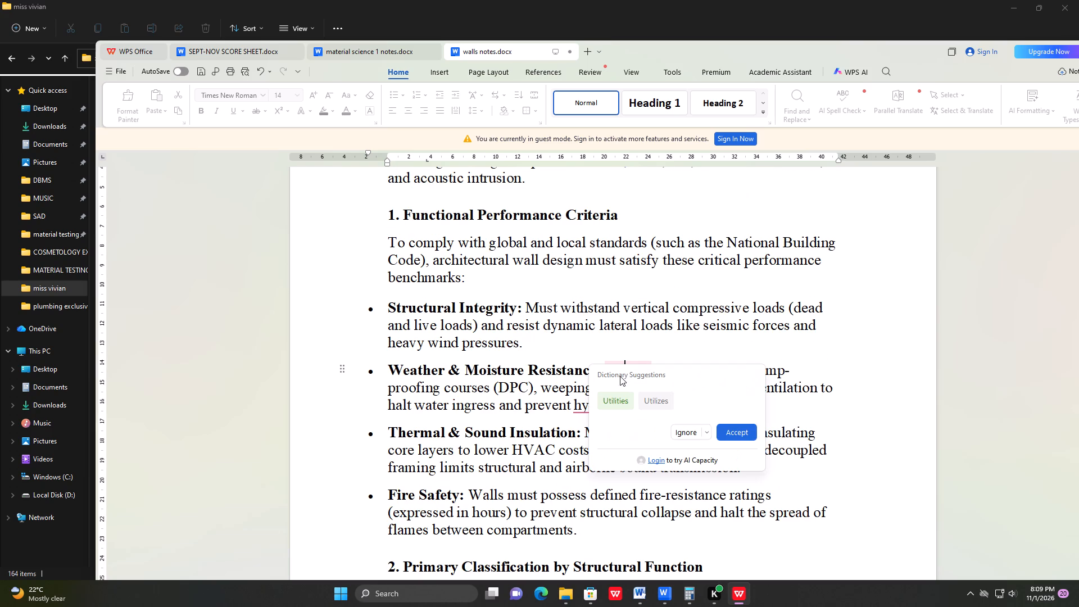
pyautogui.click(614, 400)
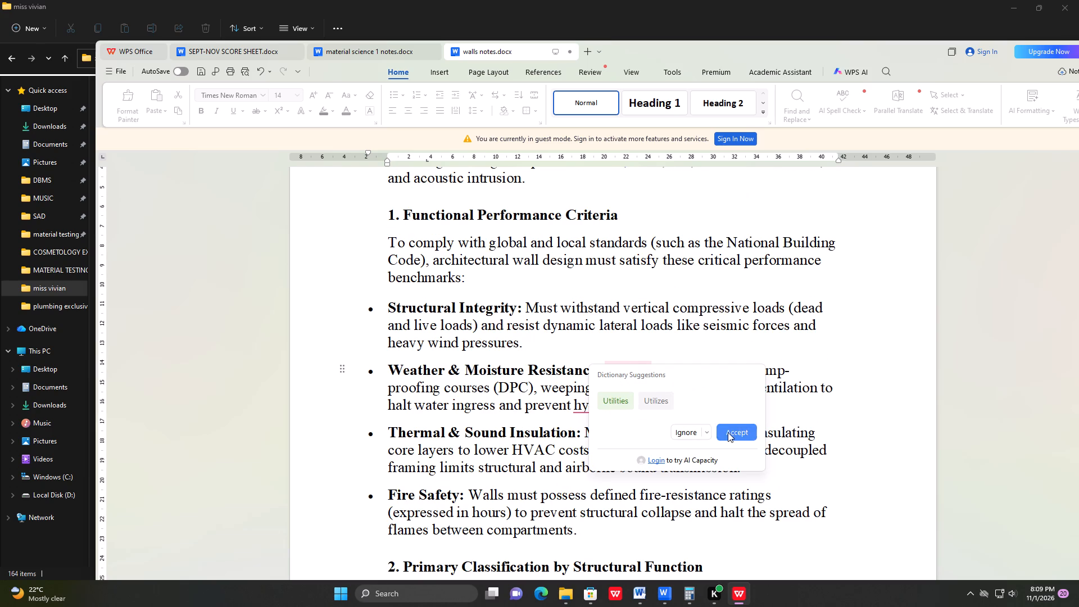
pyautogui.click(730, 432)
pyautogui.click(620, 411)
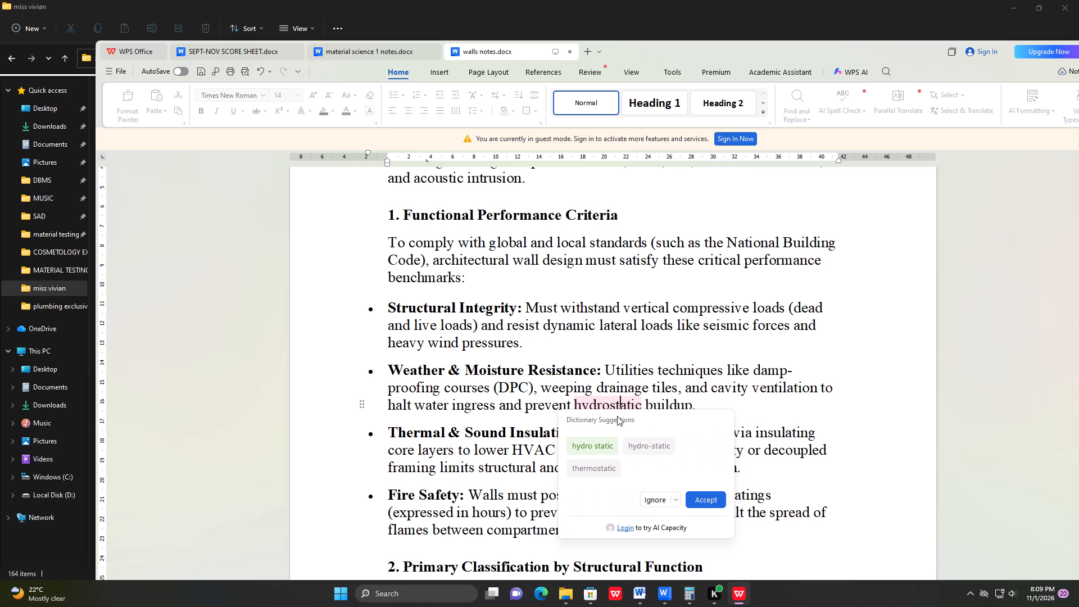
pyautogui.click(605, 447)
pyautogui.click(708, 502)
# Check the text from the opening paragraph through the "How to Identify a Load-Bearing Wall" list for remaining flagged words or formatting problems.
pyautogui.scroll(-4, 616, 472)
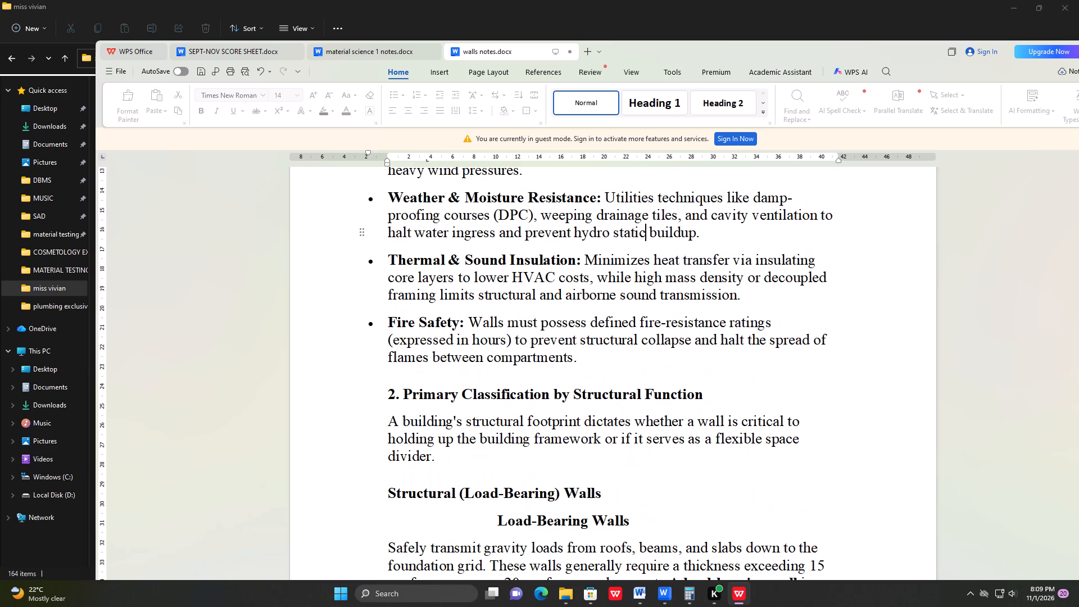
pyautogui.scroll(13, 619, 467)
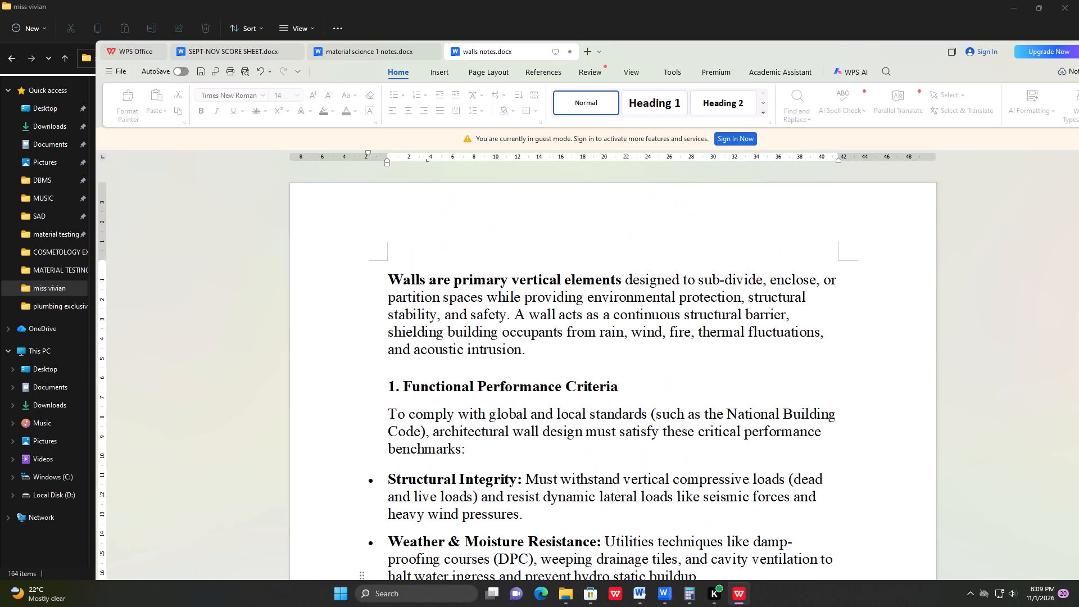
pyautogui.scroll(-16, 624, 464)
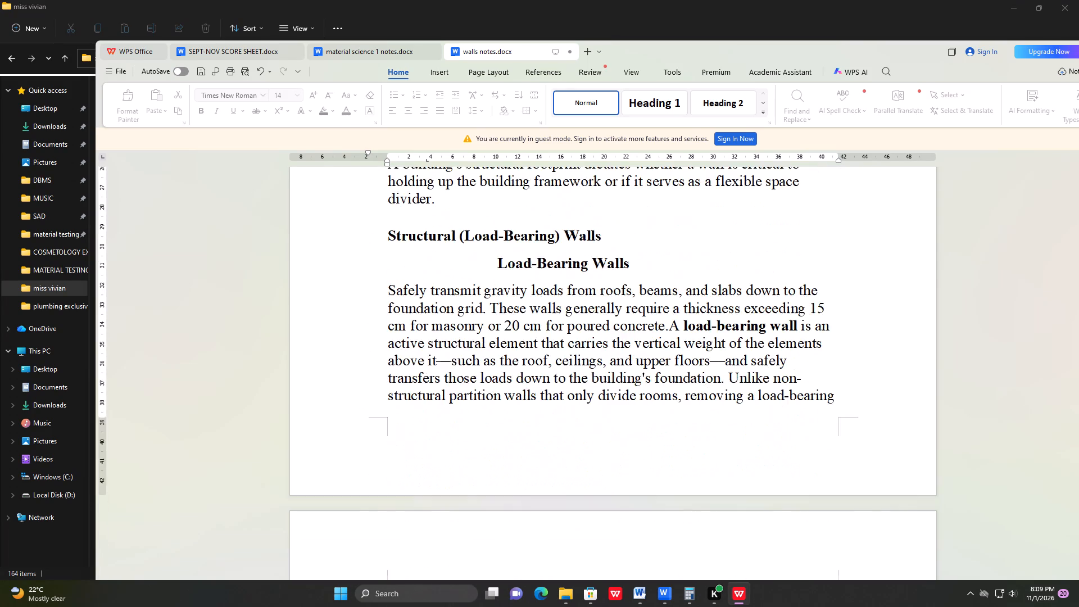
pyautogui.scroll(-13, 638, 418)
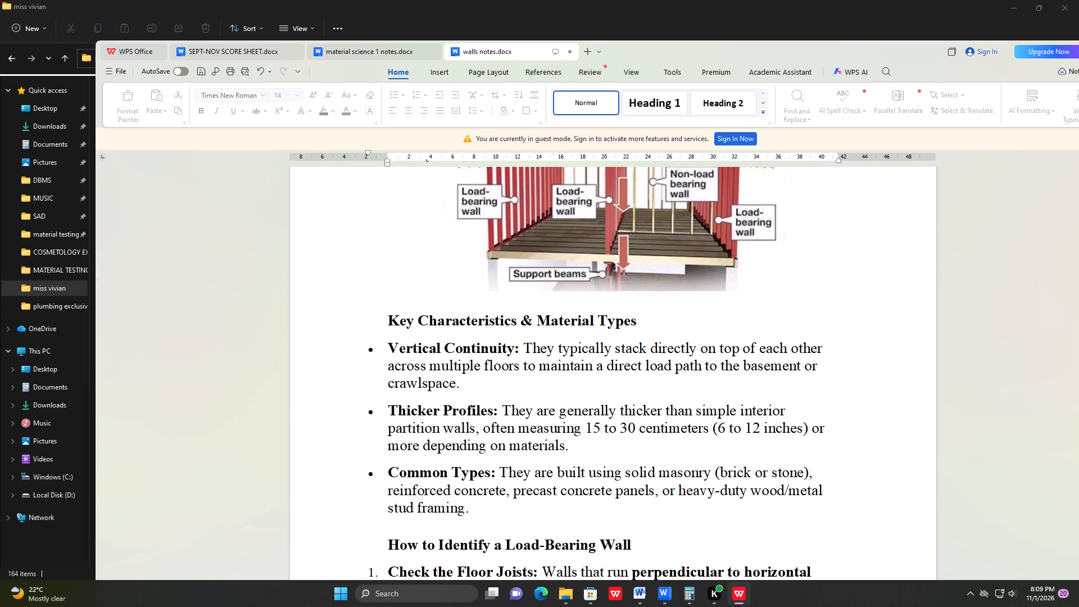
pyautogui.scroll(-7, 626, 386)
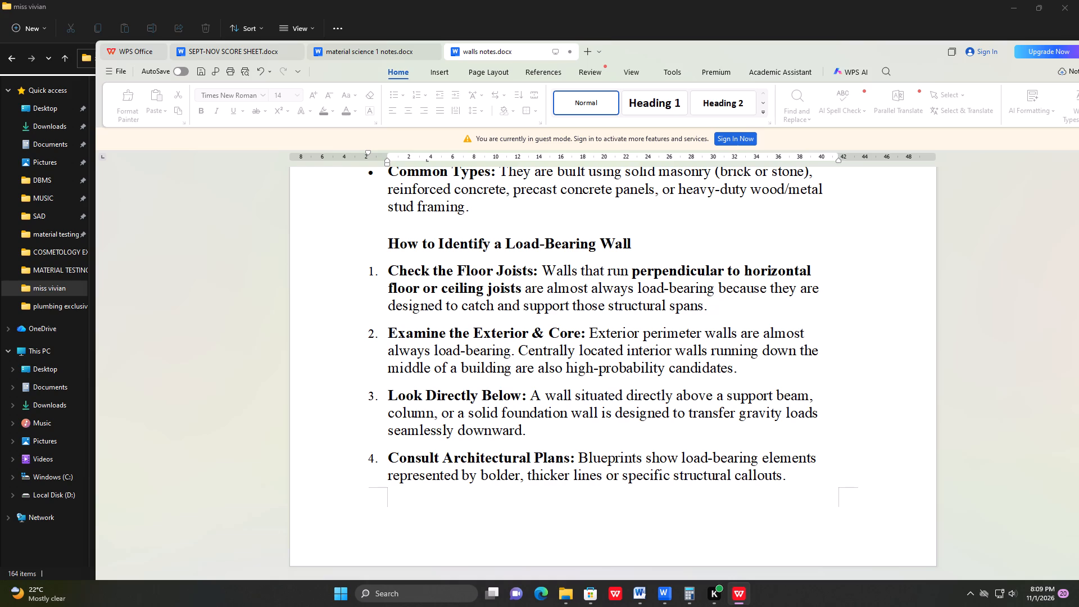
pyautogui.scroll(10, 867, 413)
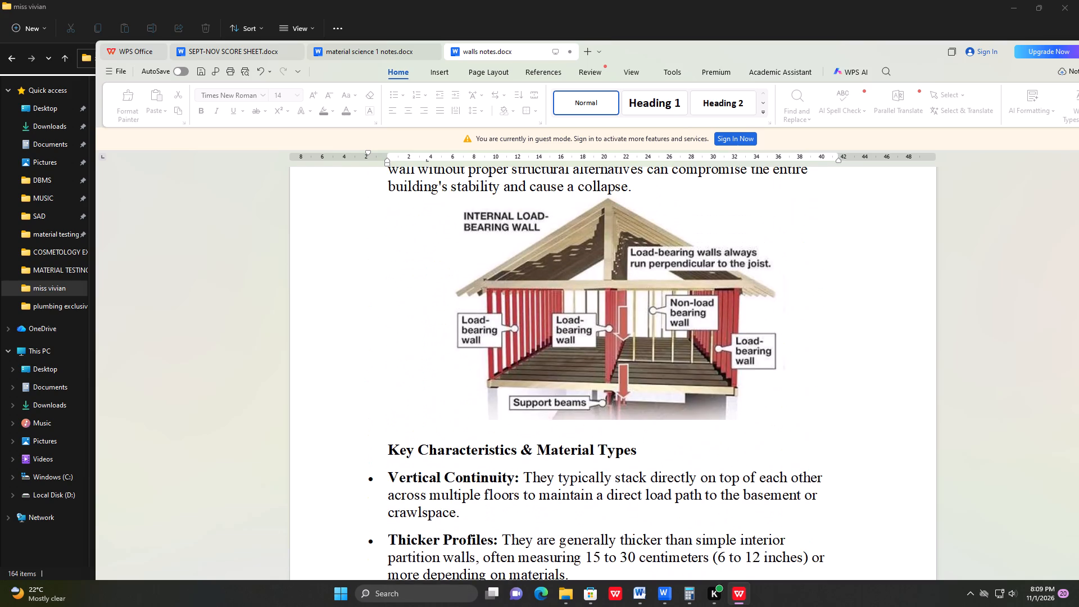
# Review the walls notes from the load-bearing wall diagram back to the opening paragraph for remaining flagged words or formatting problems.
pyautogui.scroll(5, 862, 427)
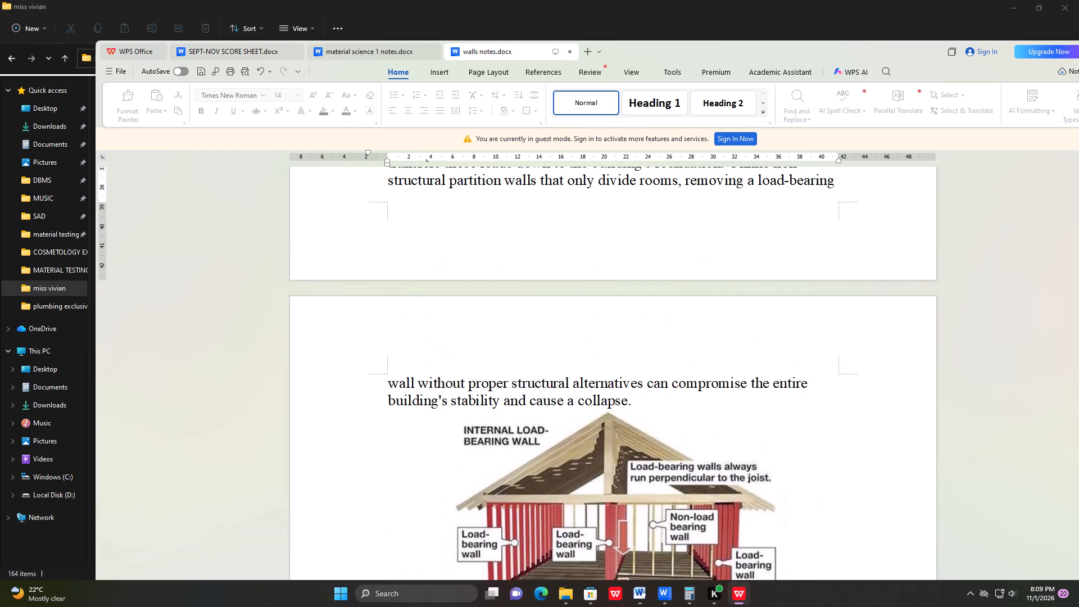
pyautogui.scroll(6, 862, 427)
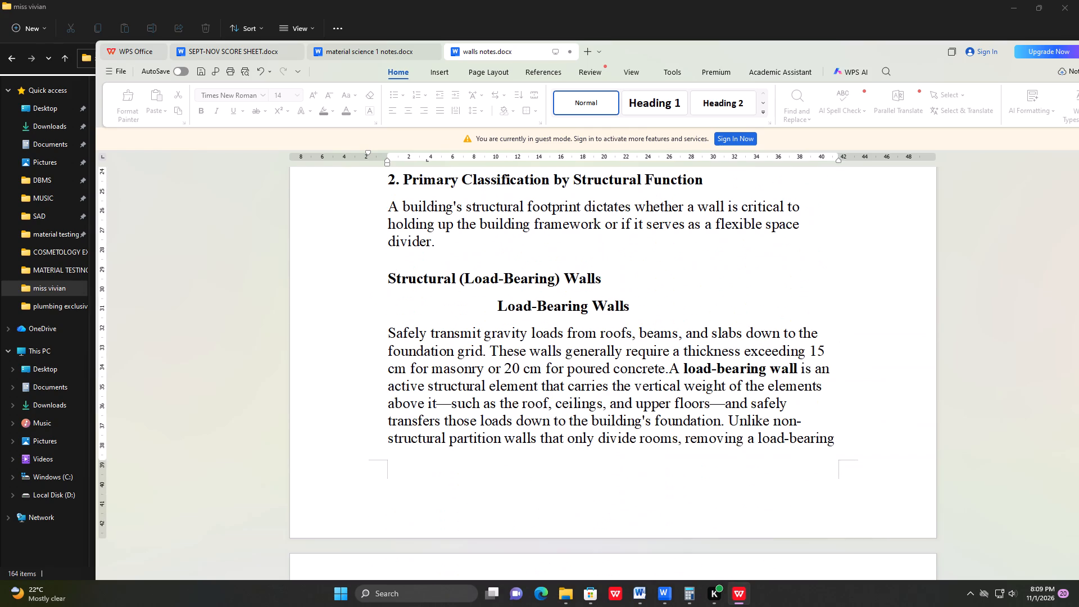
pyautogui.scroll(10, 862, 427)
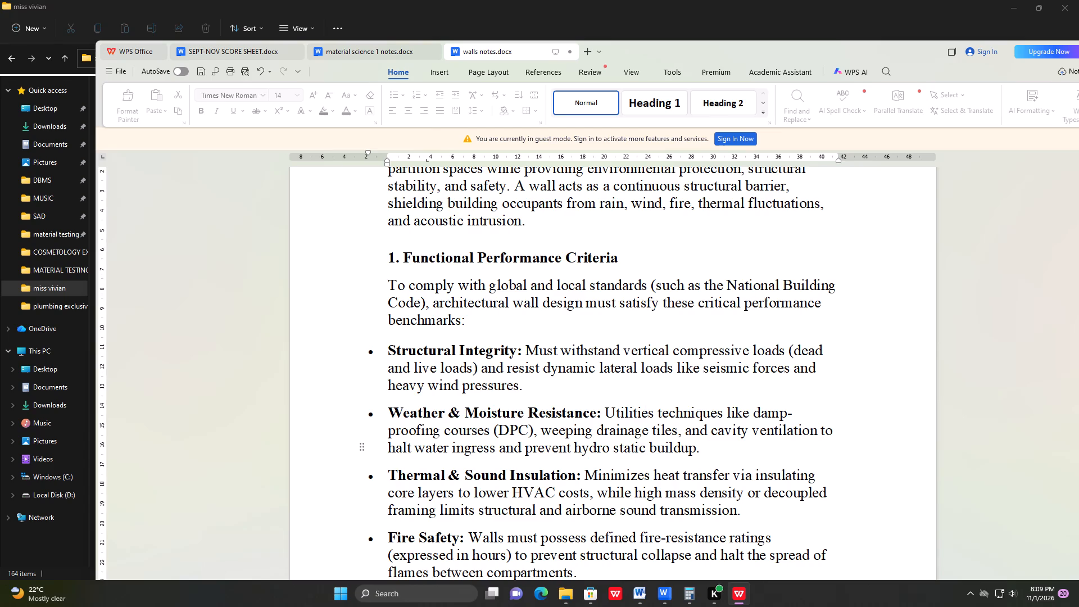
pyautogui.scroll(9, 862, 427)
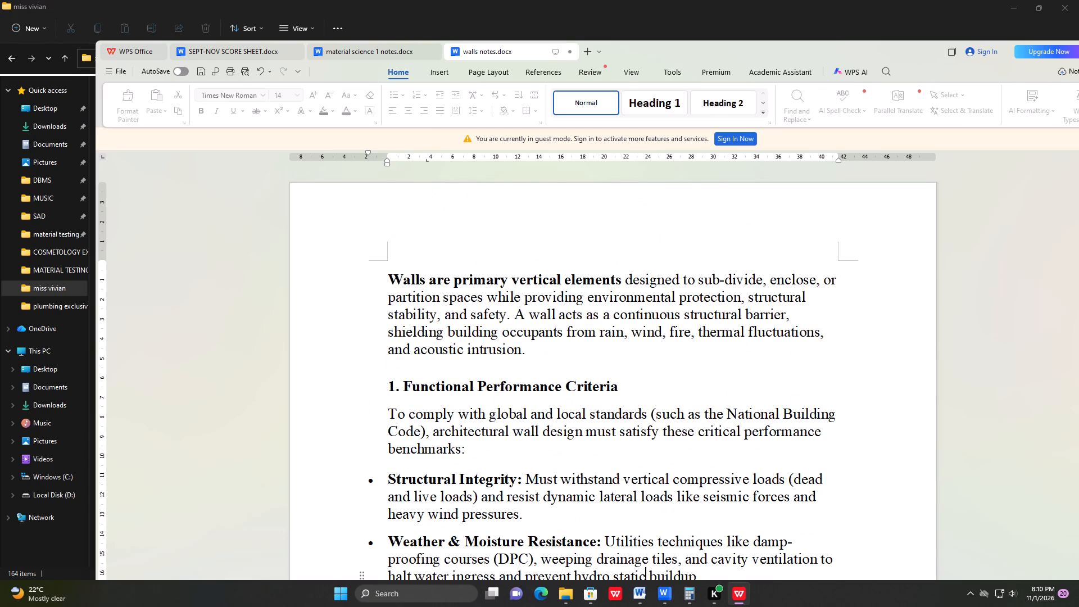
pyautogui.scroll(-4, 806, 401)
pyautogui.scroll(8, 782, 388)
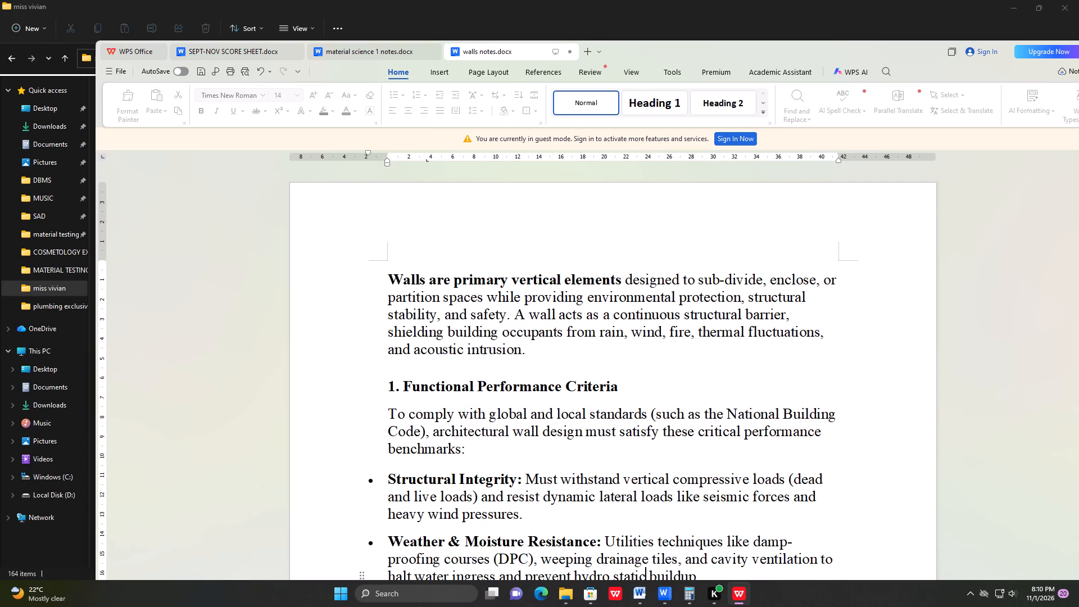
# Save the walls notes document.
pyautogui.click(109, 70)
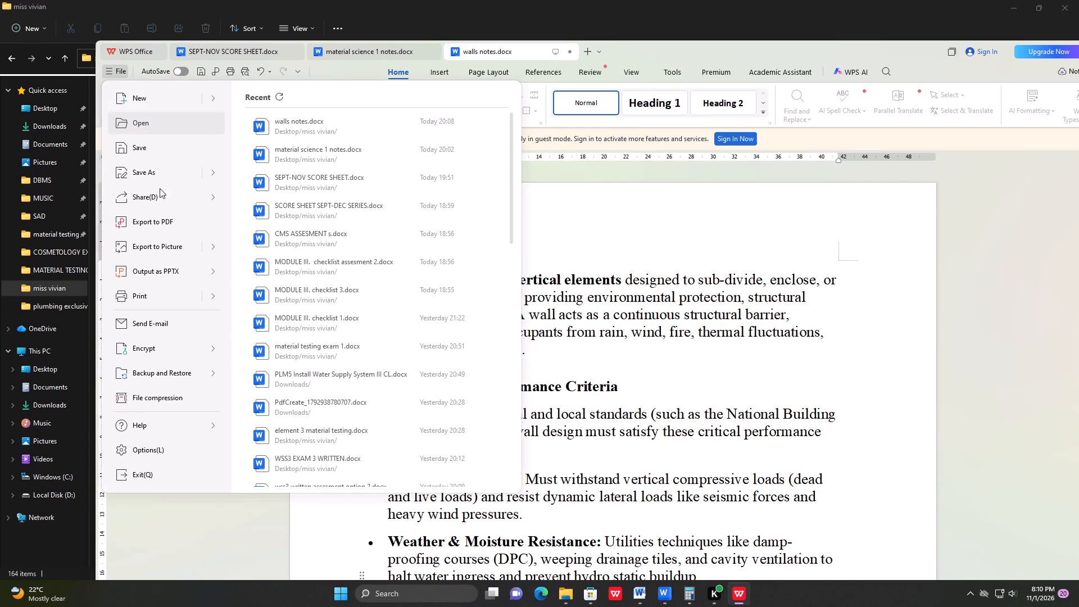
pyautogui.click(142, 157)
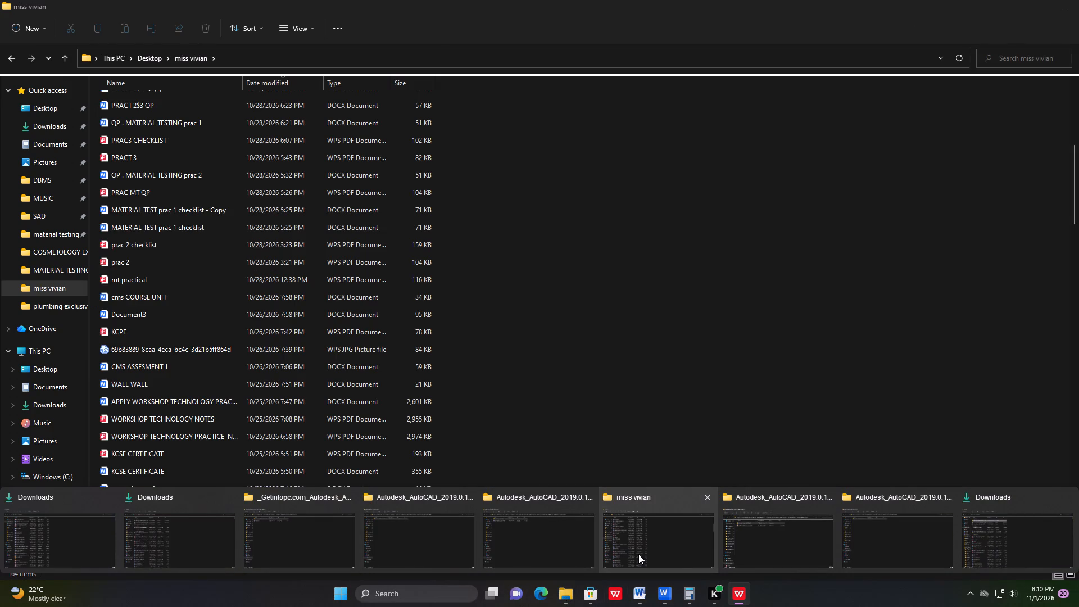
# Close five leftover File Explorer windows: two Downloads, one _Getintopc.com AutoCAD update and two Autodesk AutoCAD 2019.0.1 update folders.
pyautogui.click(588, 496)
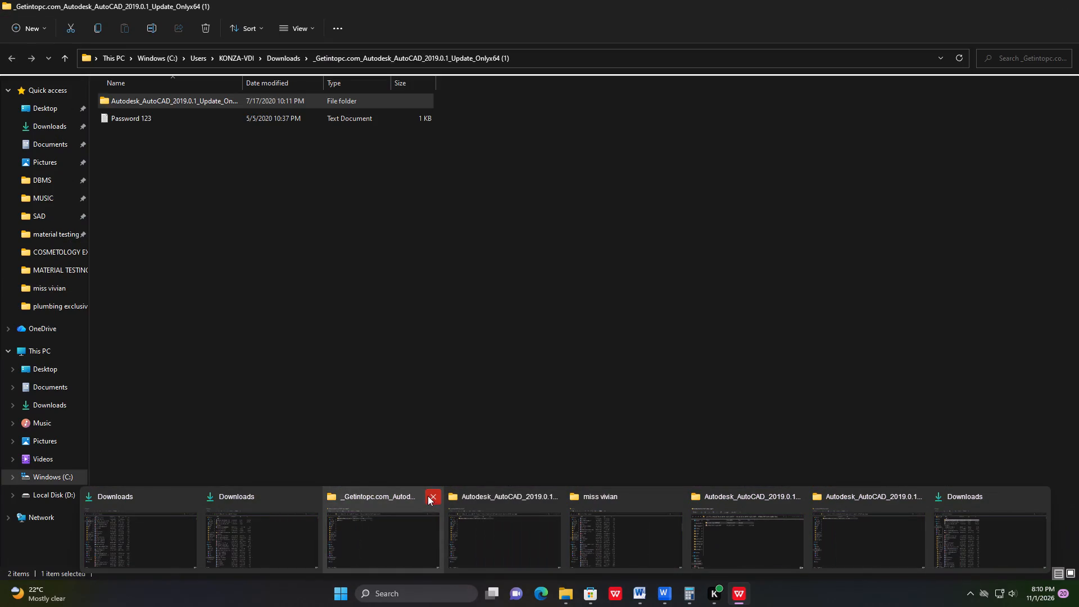
pyautogui.click(430, 496)
pyautogui.click(373, 497)
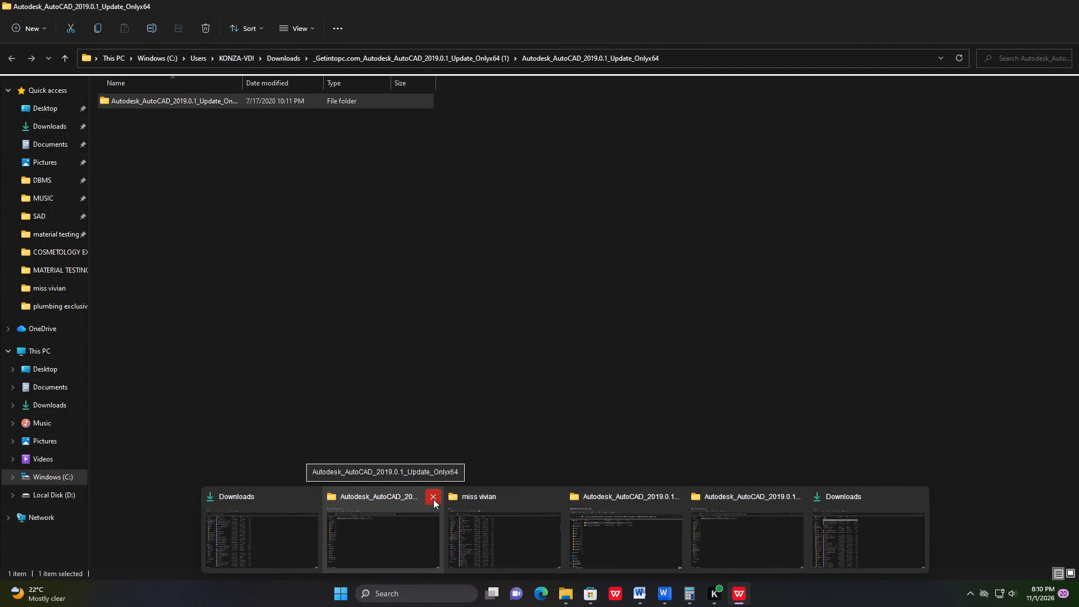
pyautogui.moveTo(433, 499); pyautogui.dragTo(428, 500)
pyautogui.click(372, 497)
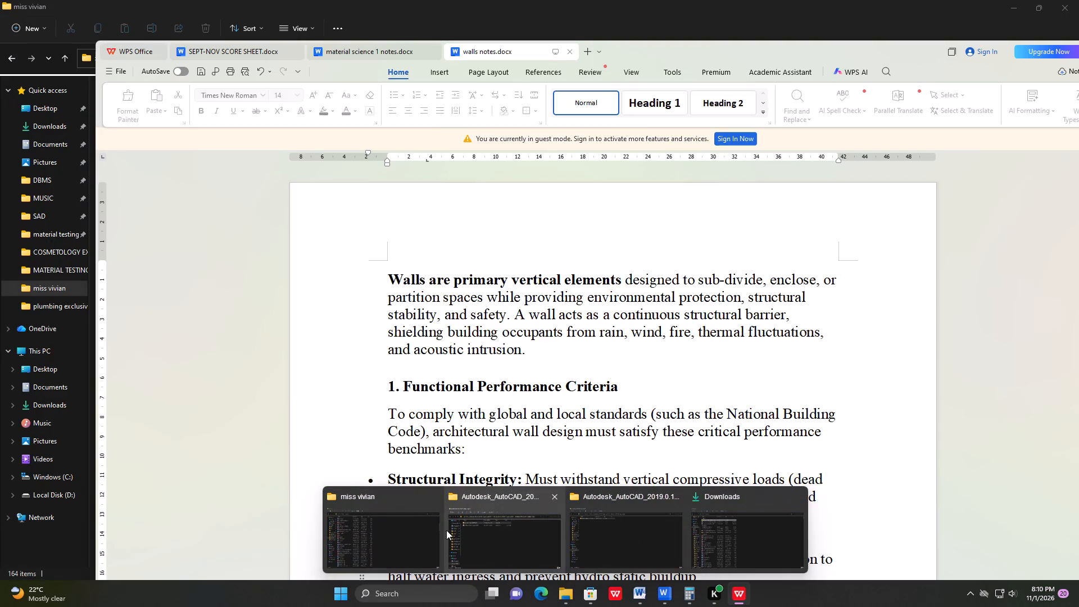
# Switch to the miss vivian folder in File Explorer and open the APPLY WORKSHOP TECHNOLOGY PRACTICES NOTES document.
pyautogui.click(395, 536)
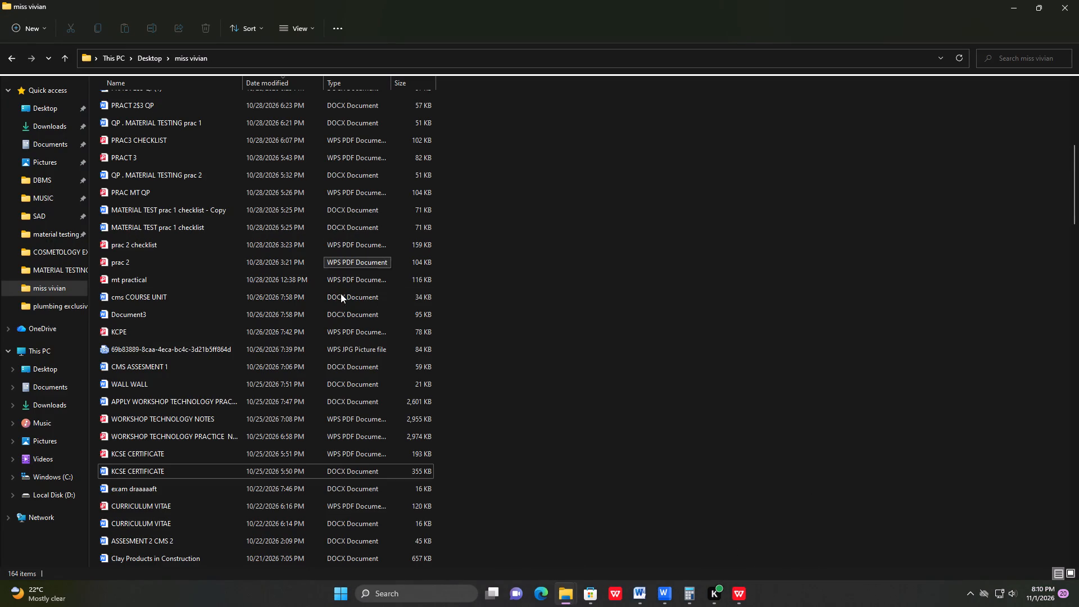
pyautogui.scroll(-2, 341, 299)
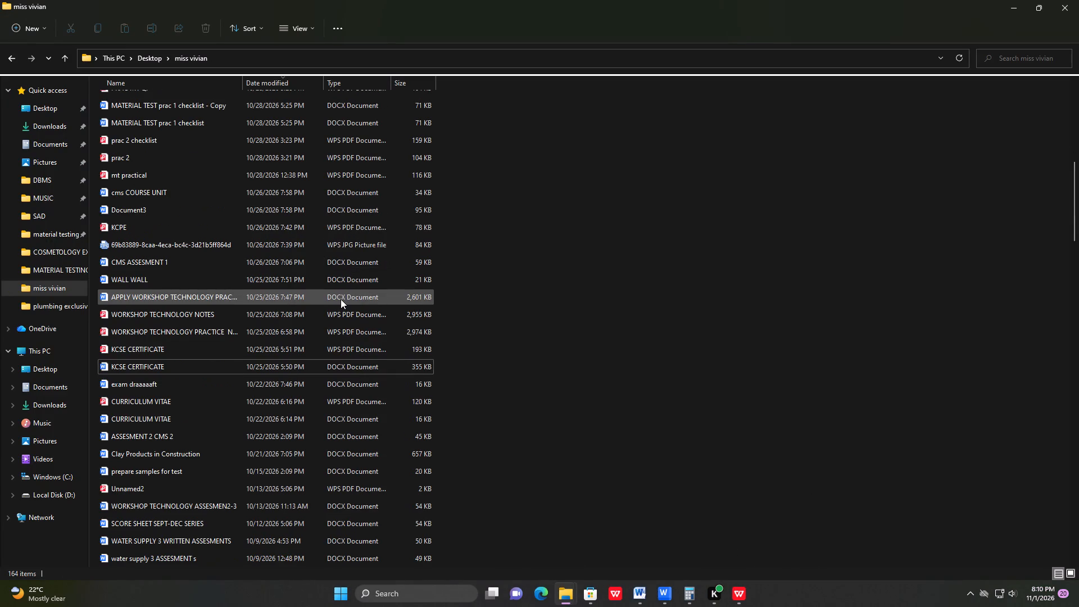
pyautogui.click(205, 293)
pyautogui.doubleClick(212, 296)
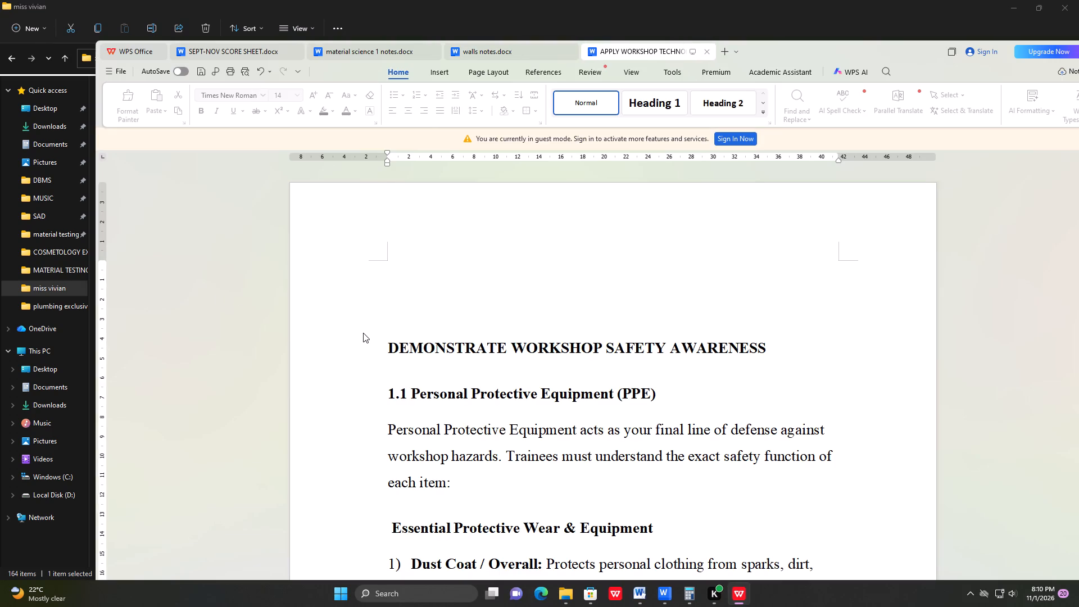
# Look through the workshop notes from Demonstrate Workshop Safety Awareness through the coloured safety signs list for tables or text needing cleanup.
pyautogui.scroll(-16, 407, 342)
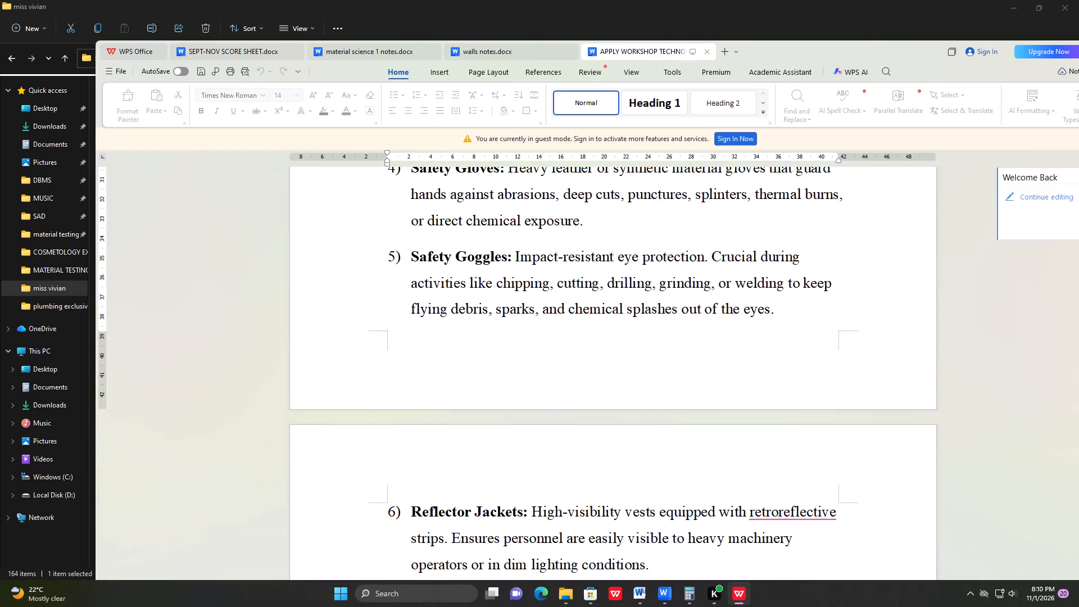
pyautogui.scroll(-19, 431, 343)
pyautogui.scroll(-2, 443, 379)
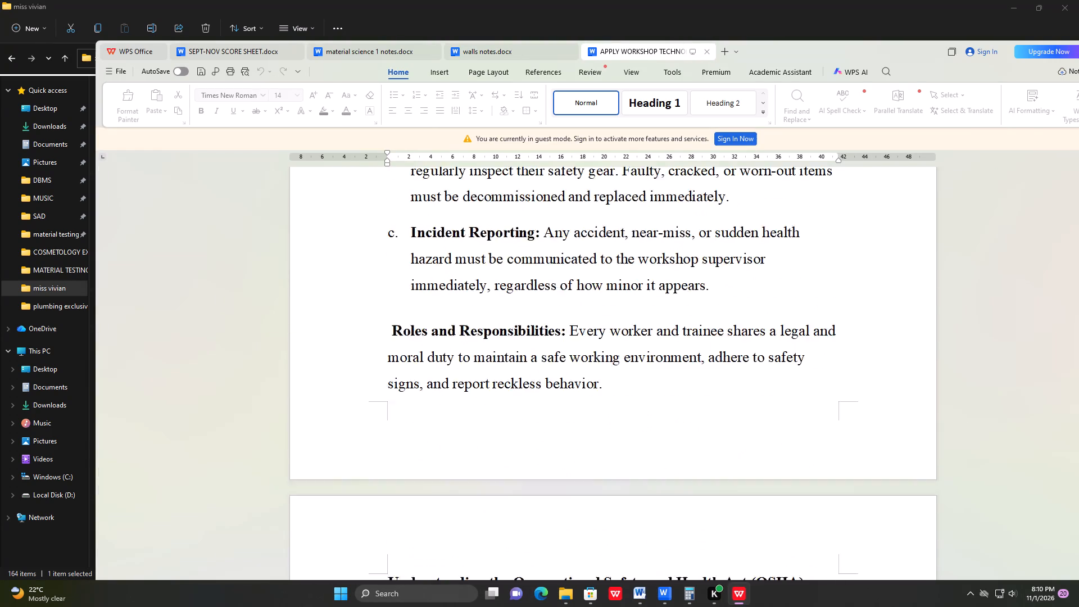
pyautogui.scroll(-2, 443, 384)
pyautogui.scroll(-20, 448, 386)
pyautogui.scroll(-3, 448, 386)
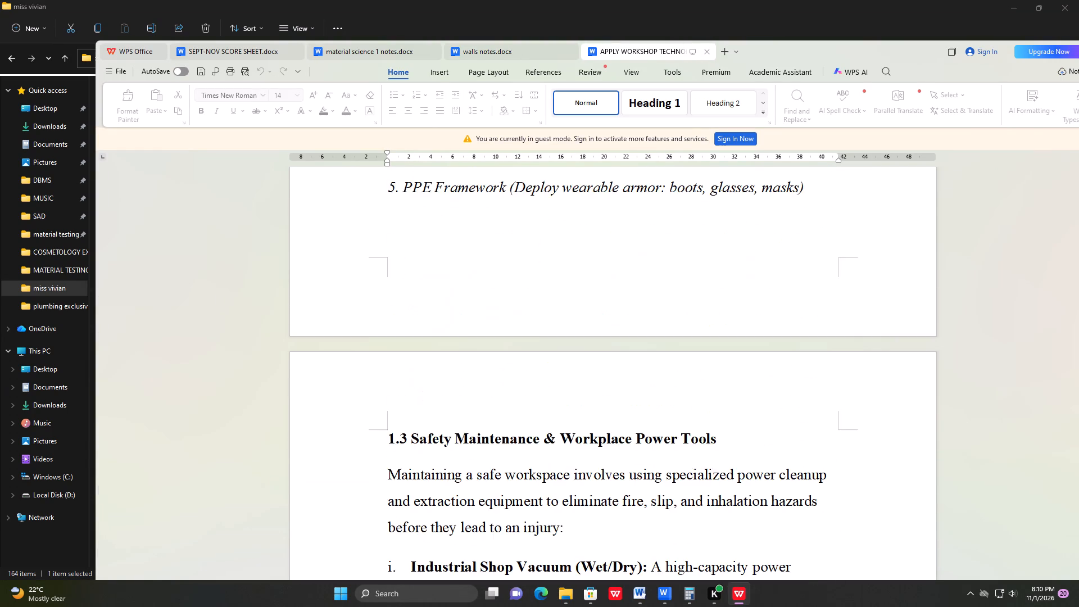
pyautogui.scroll(-16, 450, 417)
pyautogui.scroll(-5, 468, 443)
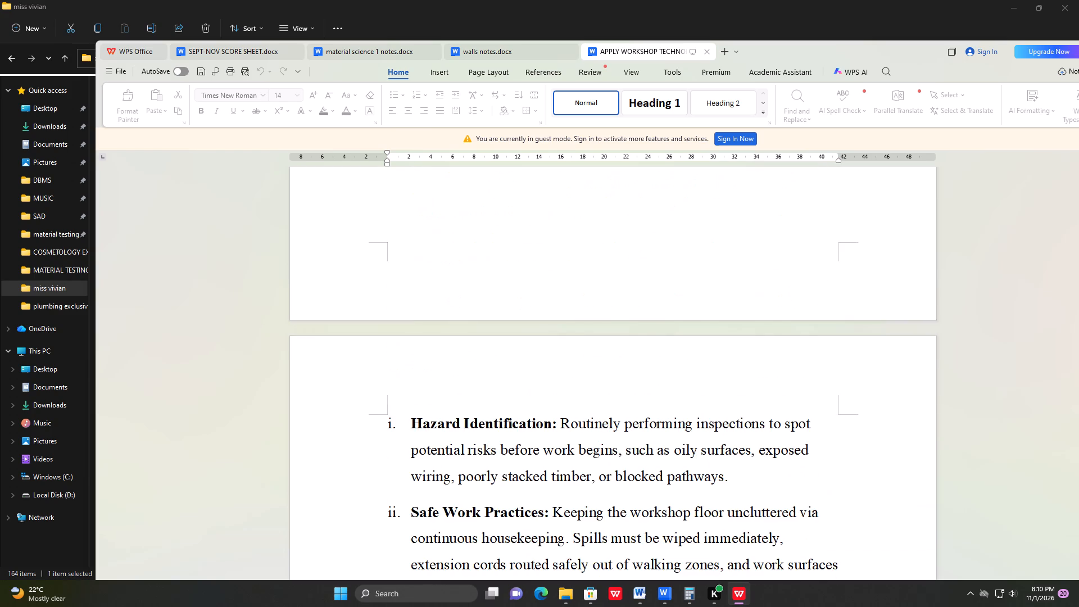
pyautogui.scroll(-5, 472, 451)
pyautogui.scroll(-19, 474, 449)
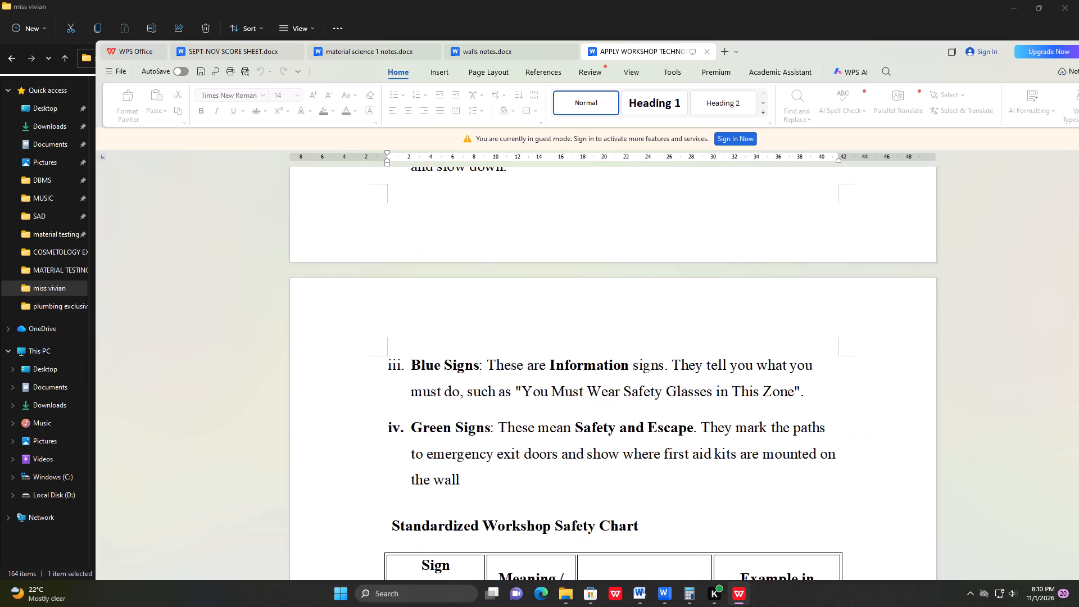
# Choose centre alignment for the Standardized Workshop Safety Chart table and turn off spacing between its cells.
pyautogui.scroll(-3, 480, 441)
pyautogui.click(375, 374)
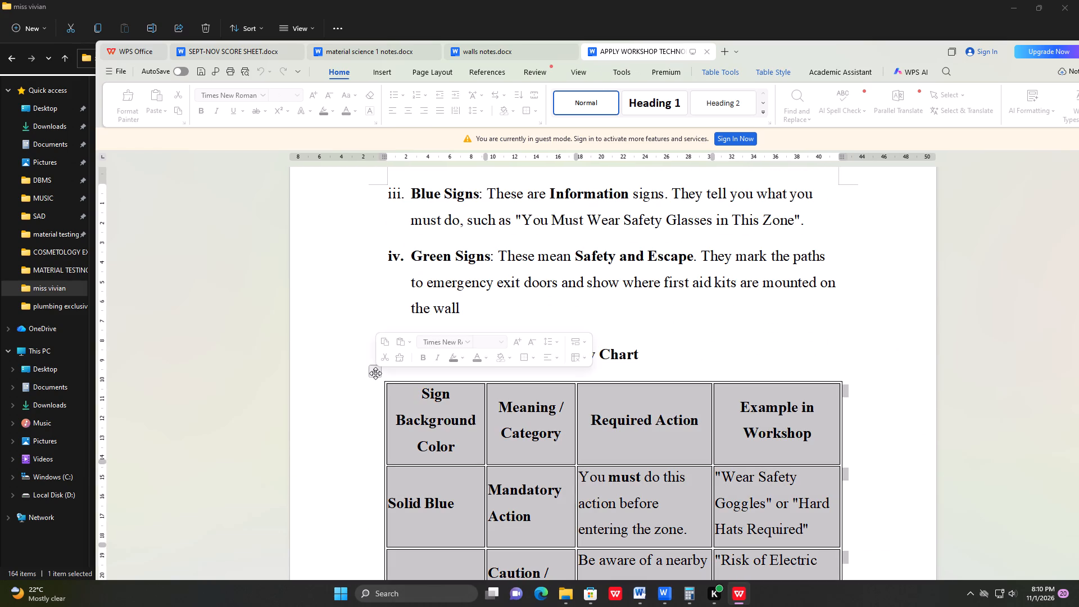
pyautogui.rightClick(375, 373)
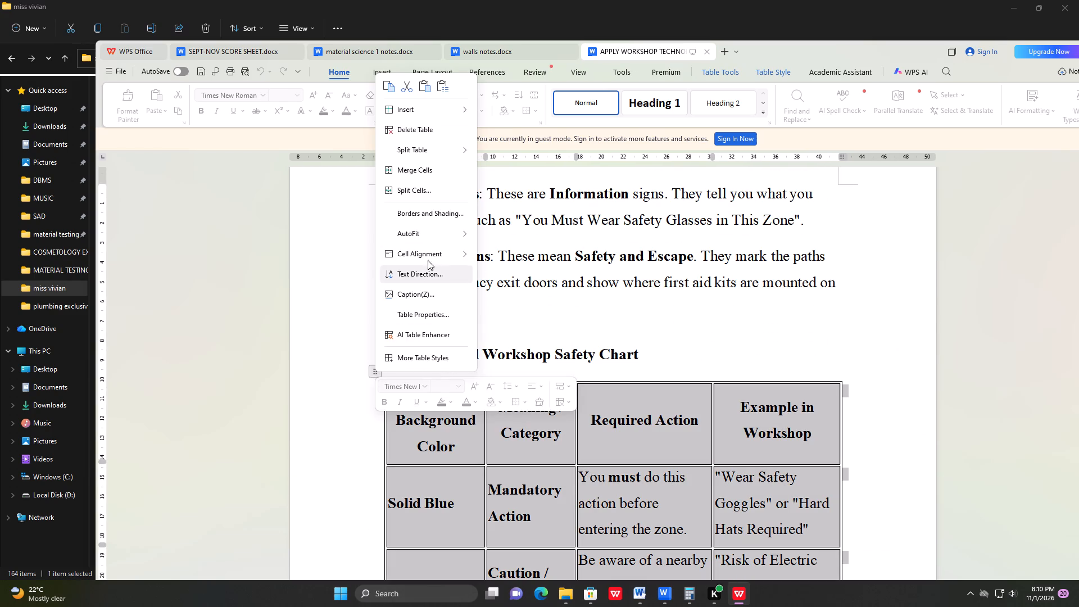
pyautogui.click(414, 315)
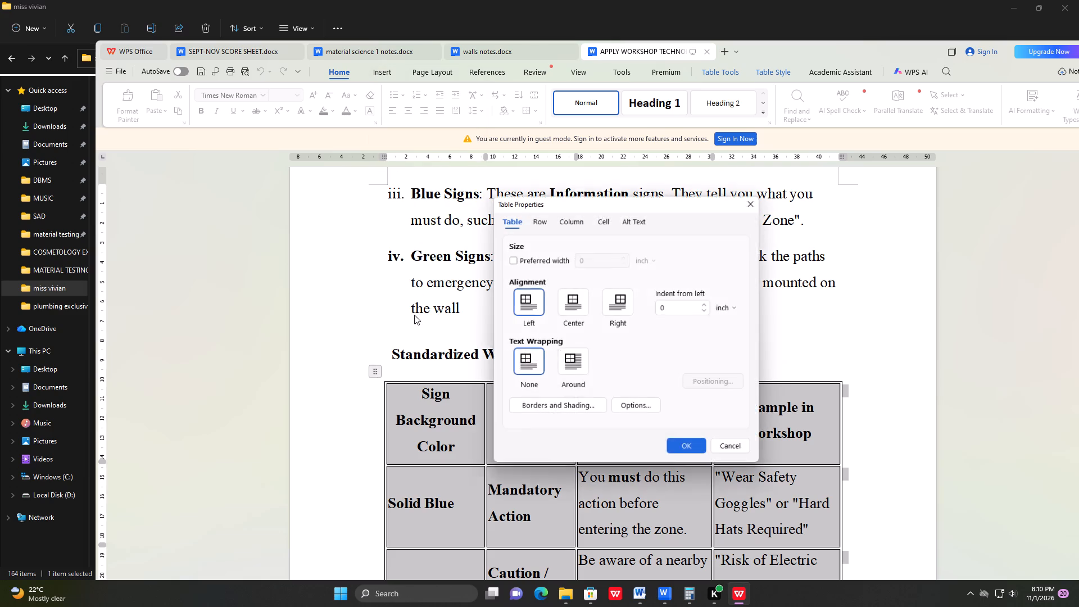
pyautogui.click(574, 318)
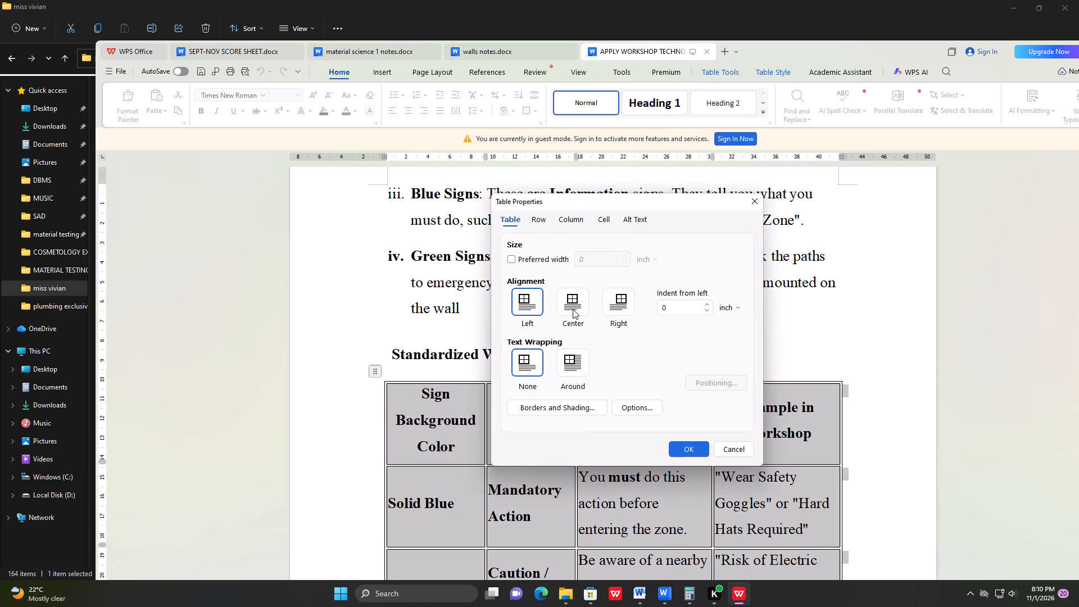
pyautogui.click(573, 309)
pyautogui.click(638, 407)
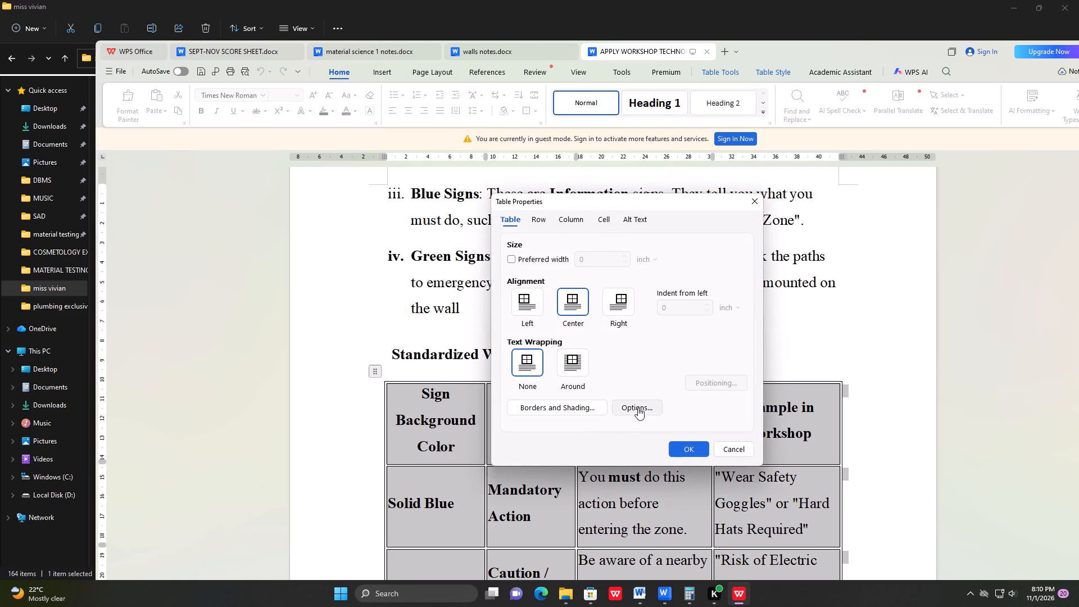
pyautogui.click(509, 327)
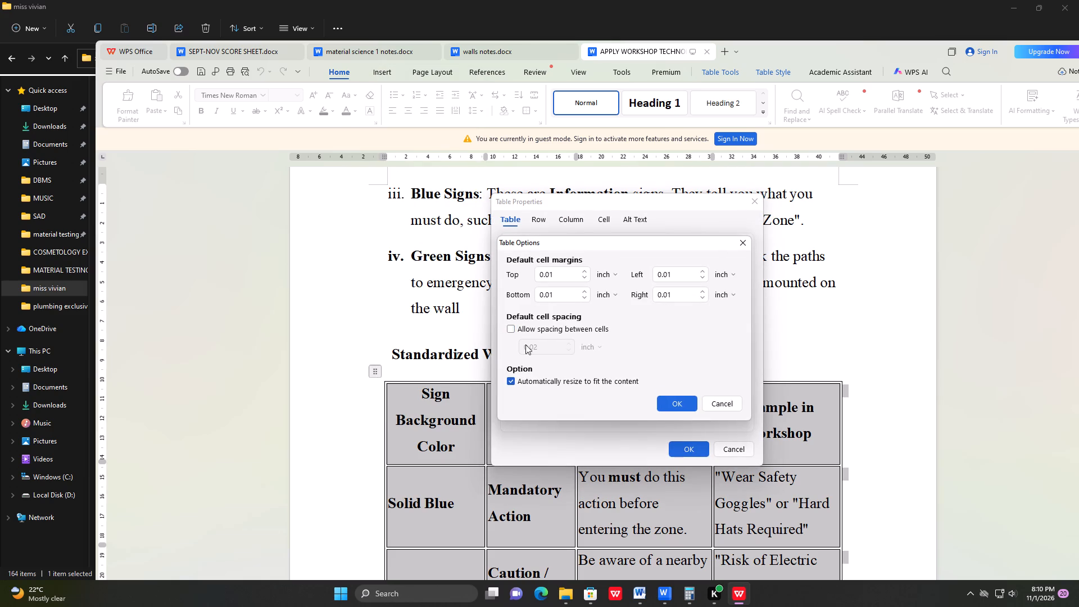
pyautogui.click(668, 406)
pyautogui.click(688, 441)
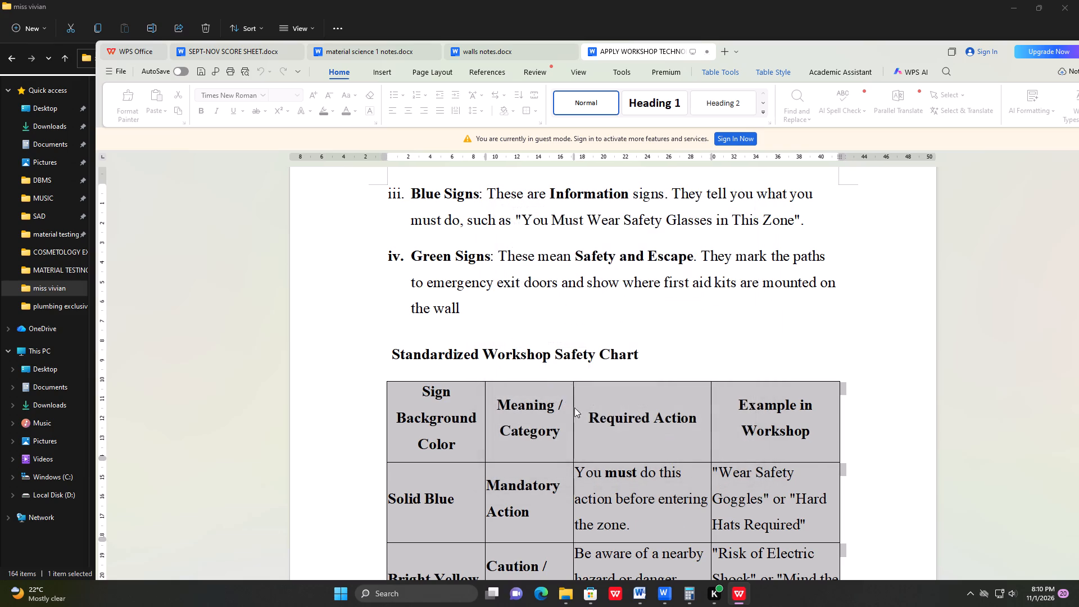
# Choose centre alignment for the Fire Extinguisher Classes table and turn off spacing between its cells.
pyautogui.scroll(-17, 565, 404)
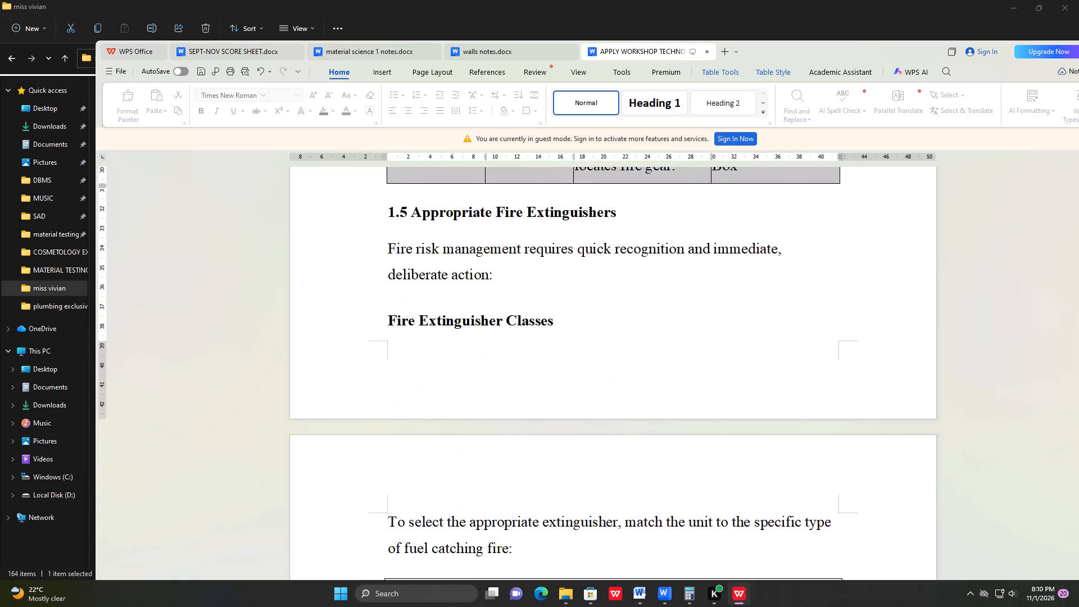
pyautogui.scroll(-4, 571, 407)
pyautogui.click(376, 309)
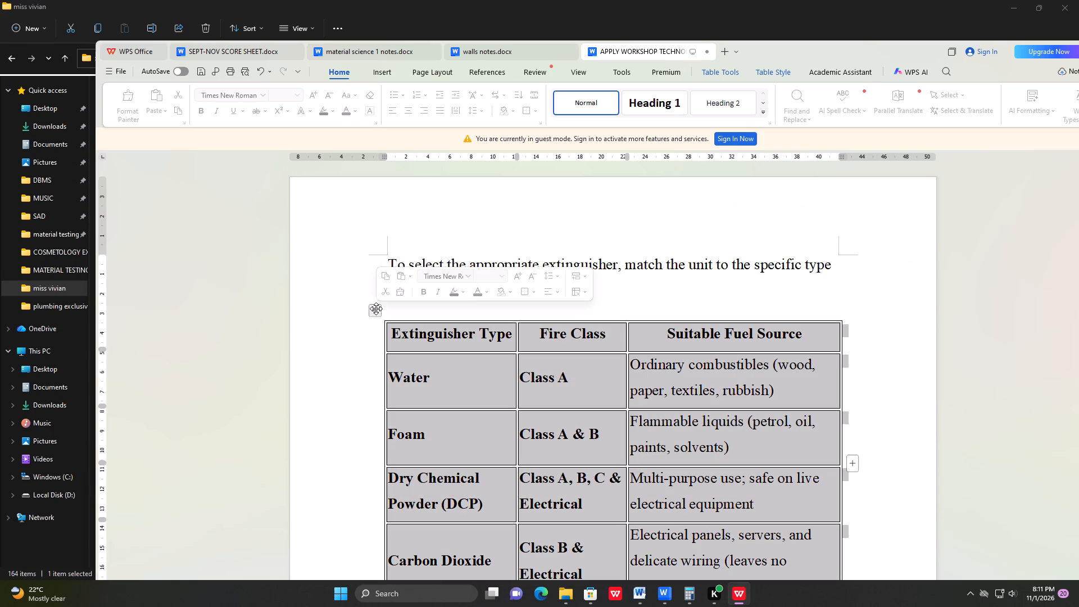
pyautogui.rightClick(377, 310)
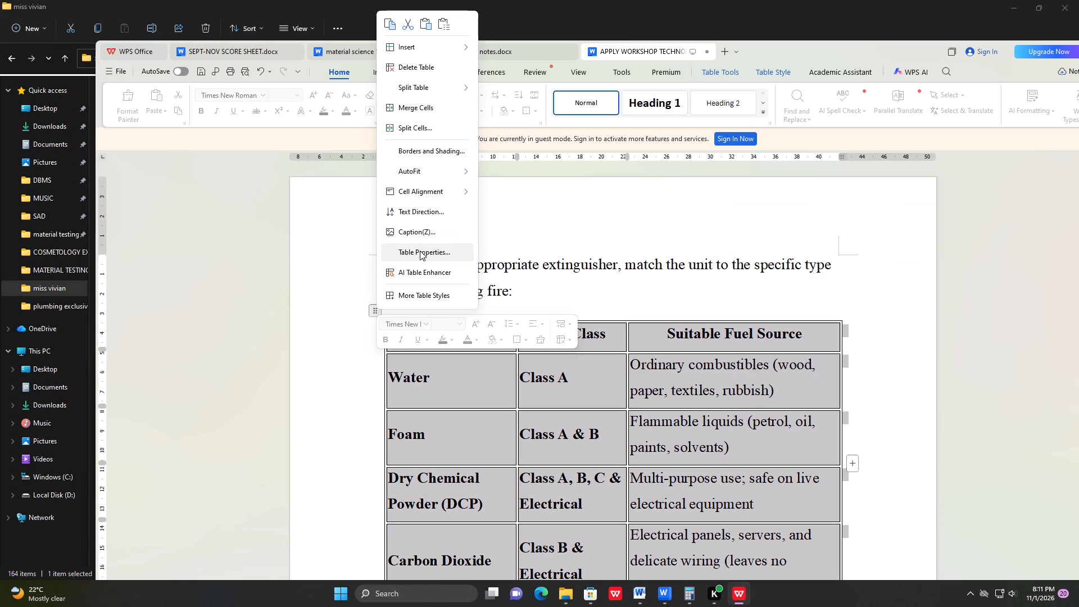
pyautogui.click(420, 251)
pyautogui.click(570, 315)
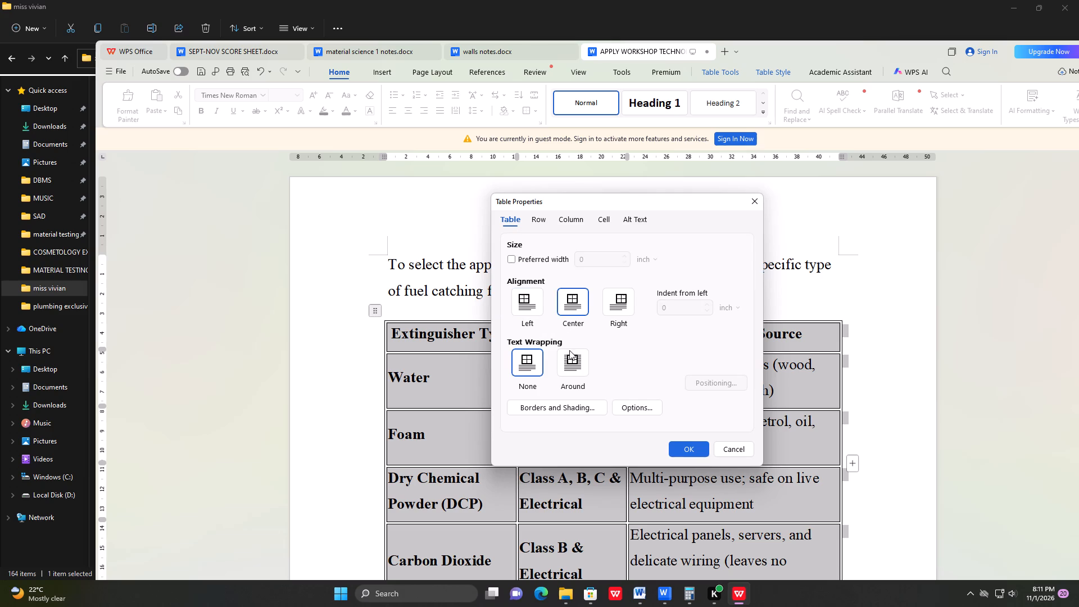
pyautogui.click(627, 410)
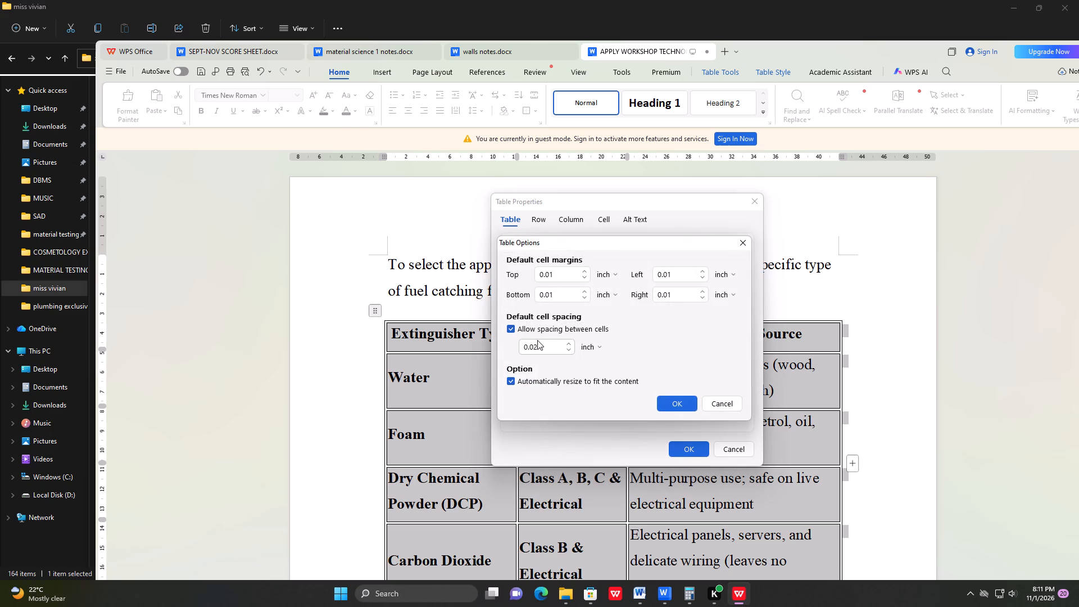
pyautogui.click(507, 327)
pyautogui.click(681, 406)
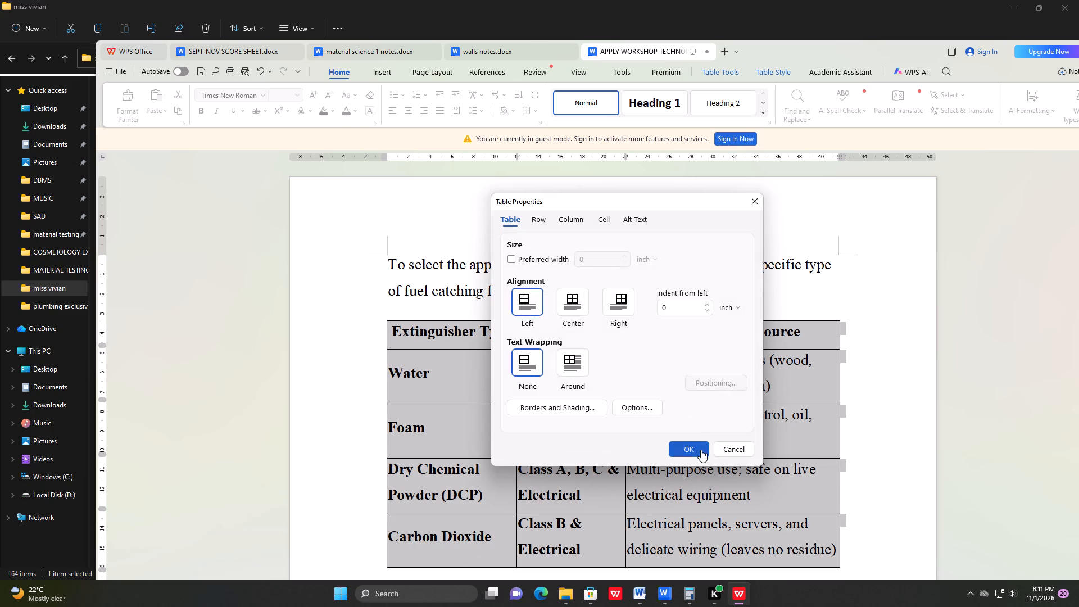
pyautogui.click(701, 450)
# Insert two blank lines above the Standard Fire Safety Station Layout heading to push it onto the page with its diagram.
pyautogui.scroll(-6, 580, 434)
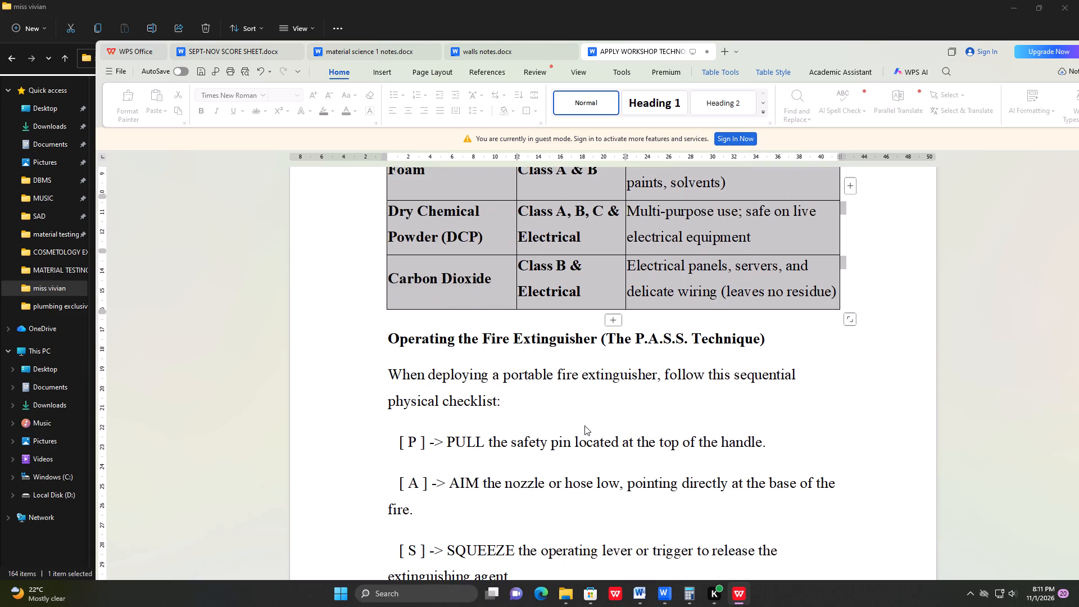
pyautogui.scroll(-10, 584, 425)
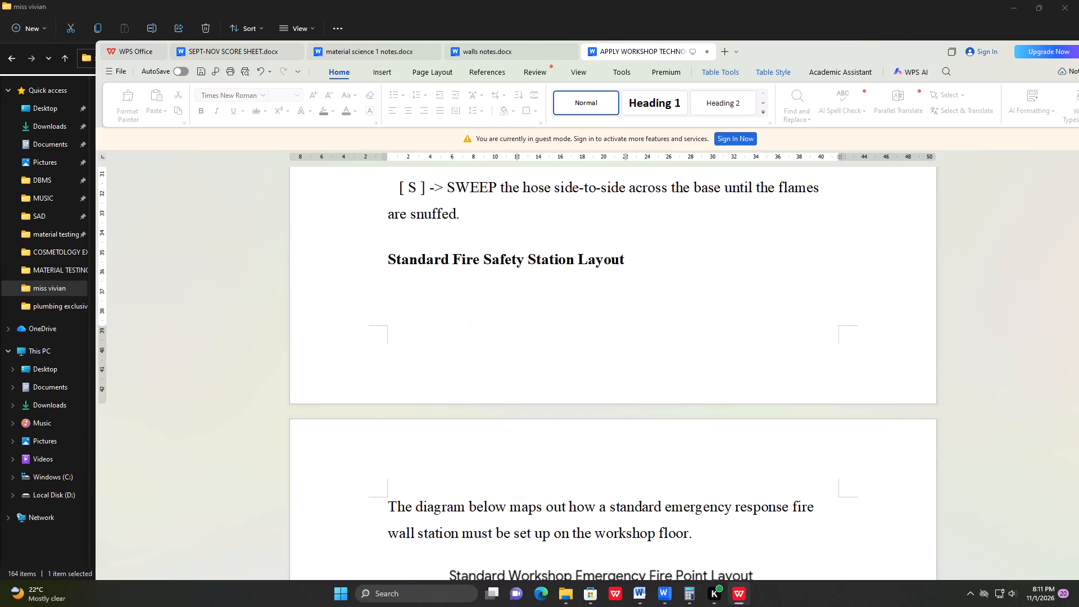
pyautogui.click(553, 237)
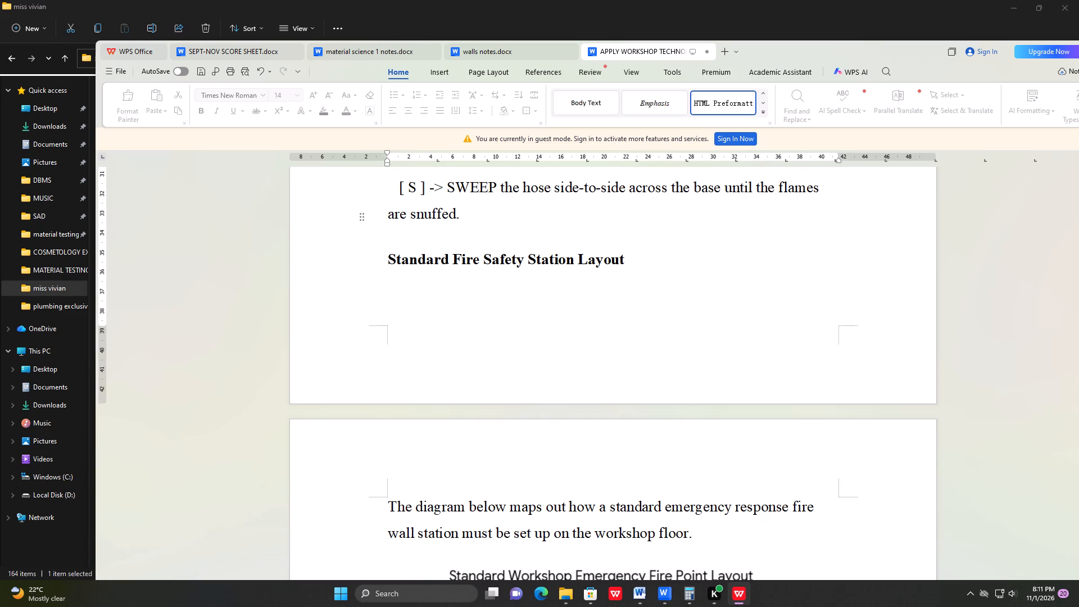
pyautogui.press('Return')
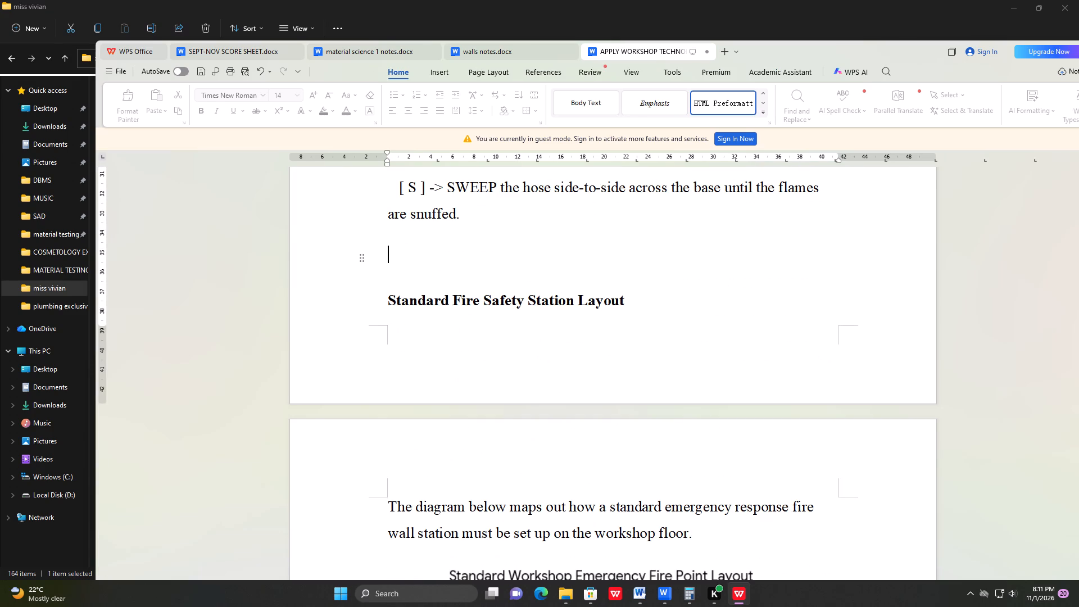
pyautogui.press('Return')
# Apply the All border setting to the Fire Class header cell of the table following Emergency Response Chain.
pyautogui.scroll(-4, 619, 262)
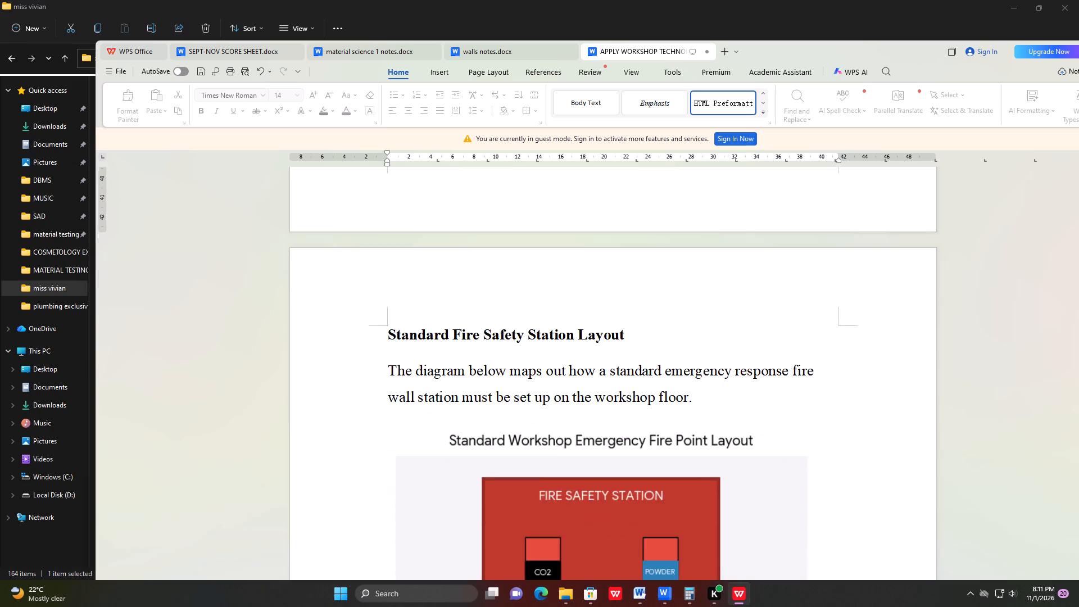
pyautogui.scroll(-16, 616, 244)
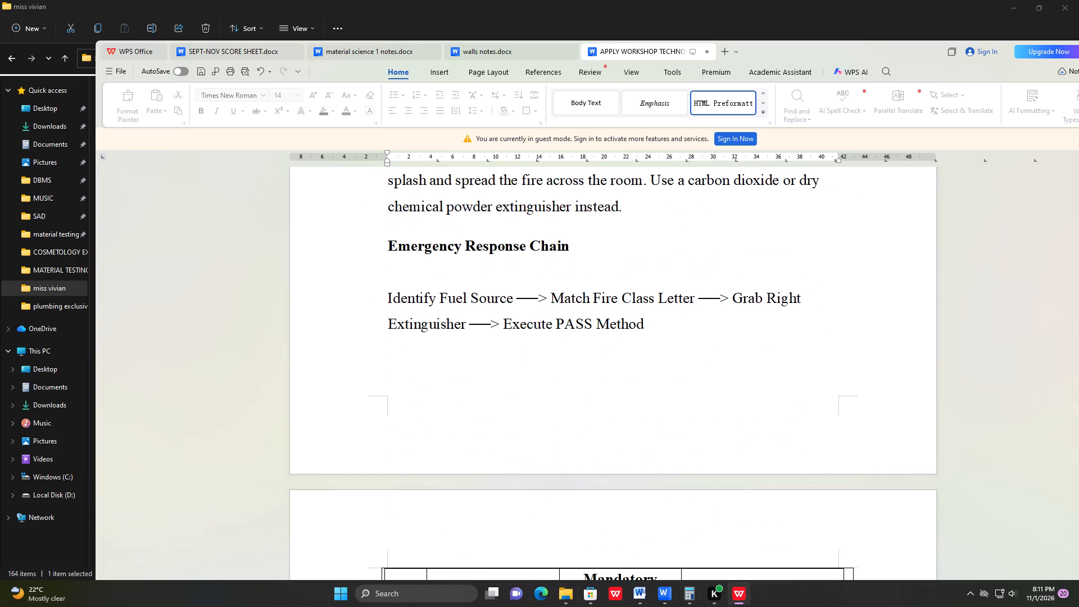
pyautogui.scroll(-4, 593, 266)
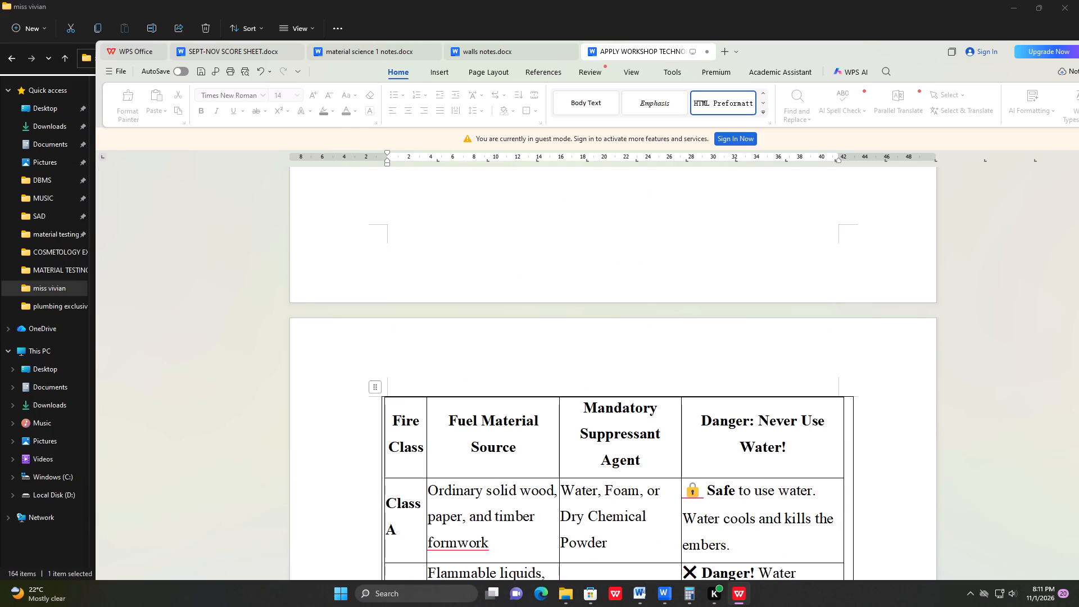
pyautogui.click(384, 415)
pyautogui.click(386, 419)
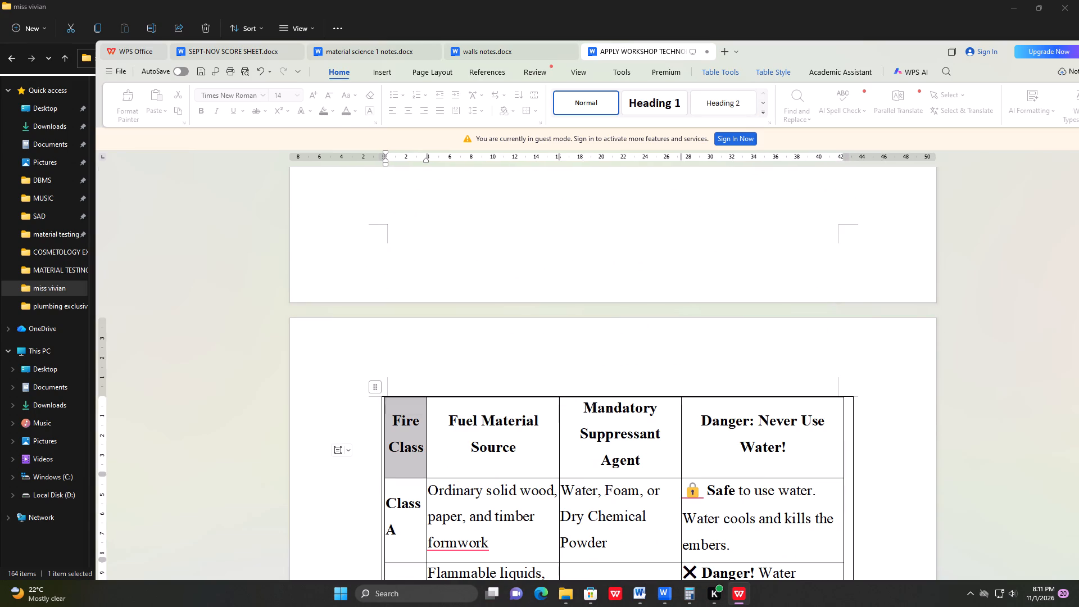
pyautogui.rightClick(397, 419)
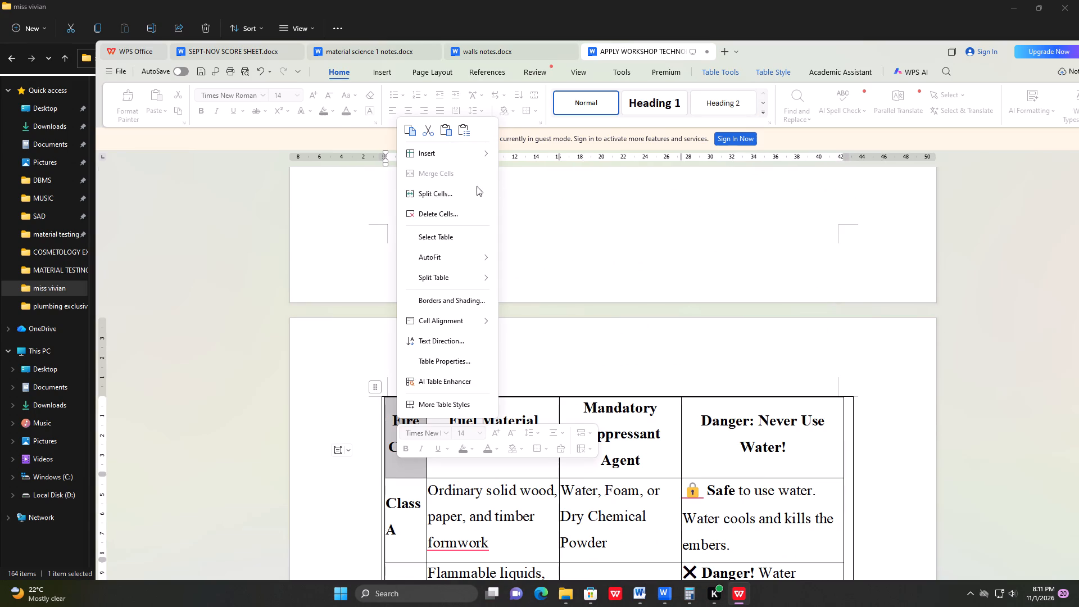
pyautogui.click(445, 301)
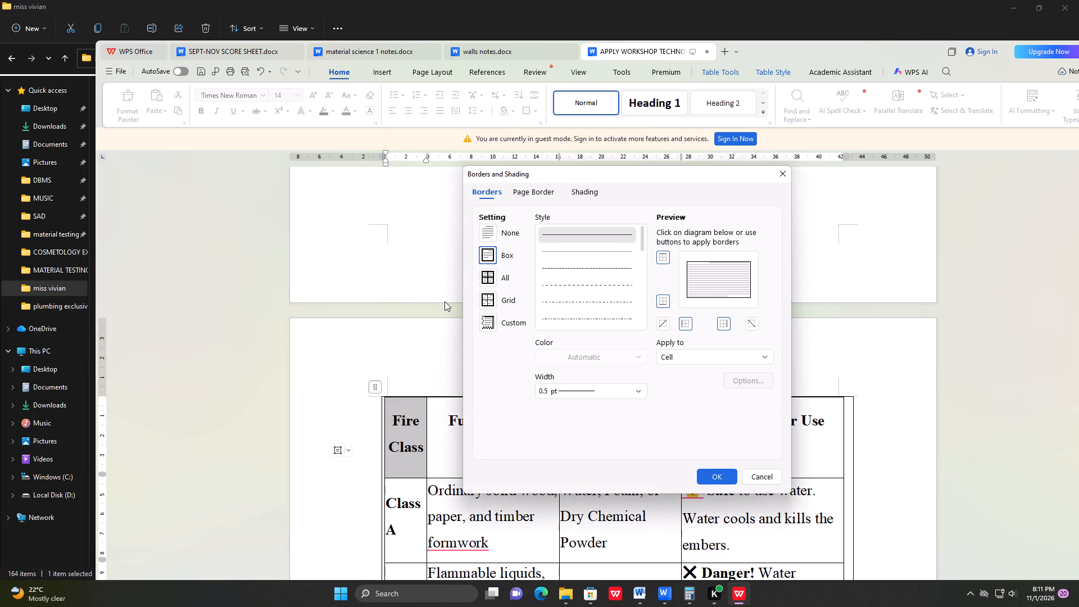
pyautogui.click(489, 276)
pyautogui.click(703, 479)
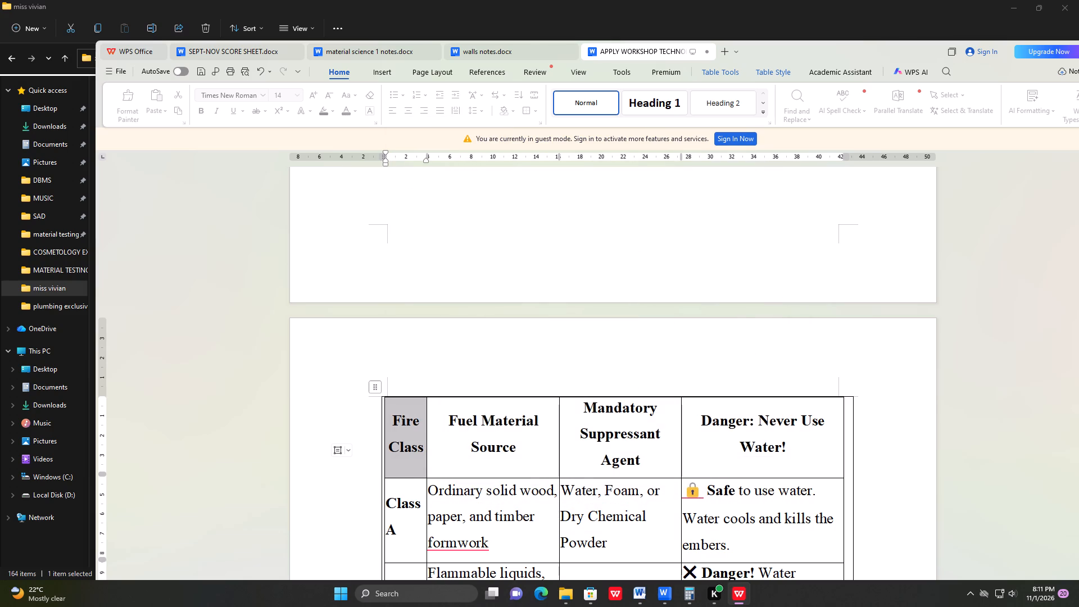
# Set the Fire Class table's default cell margins to 0 inch on all four sides and centre-align the table.
pyautogui.scroll(-2, 529, 444)
pyautogui.click(414, 363)
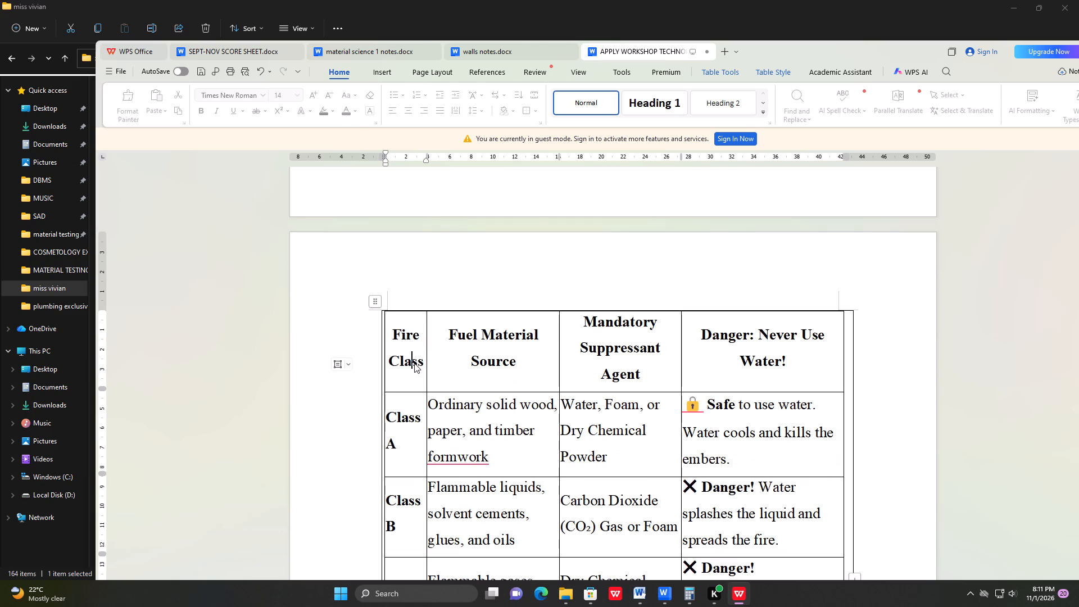
pyautogui.rightClick(414, 363)
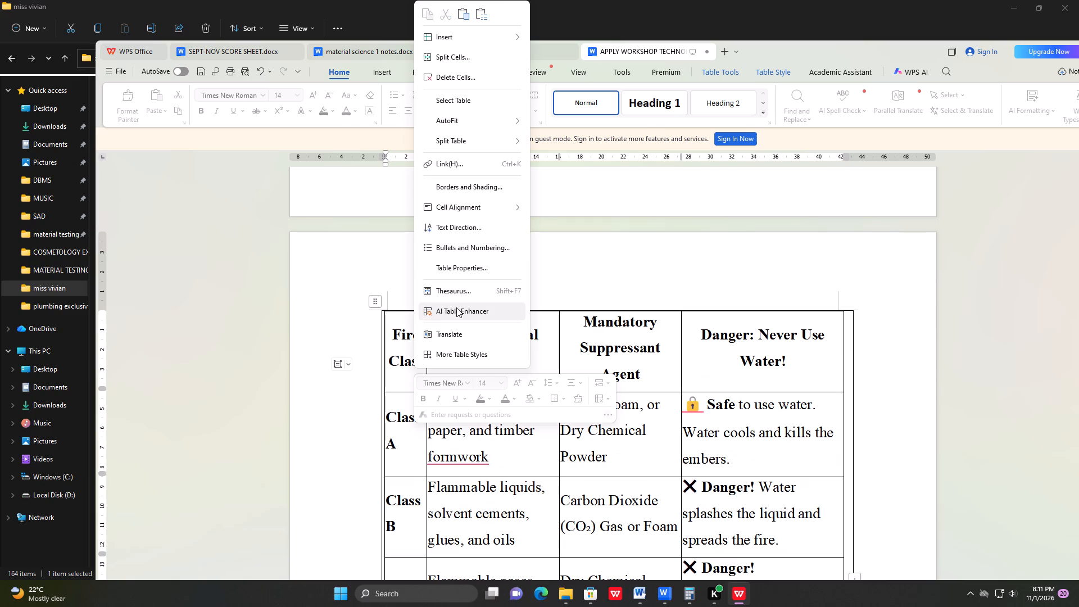
pyautogui.click(464, 271)
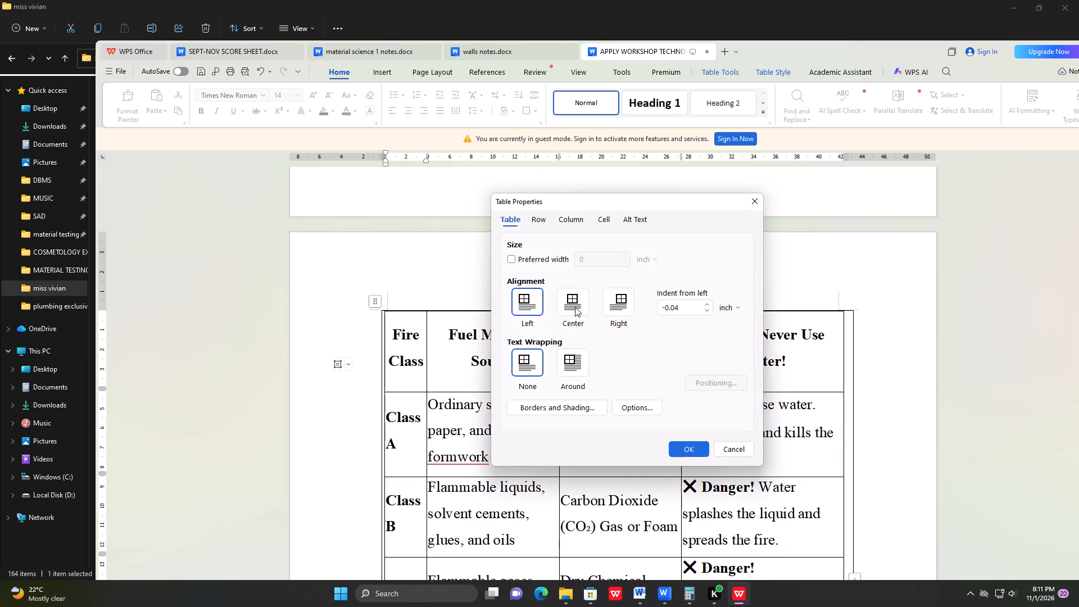
pyautogui.click(575, 306)
pyautogui.click(646, 402)
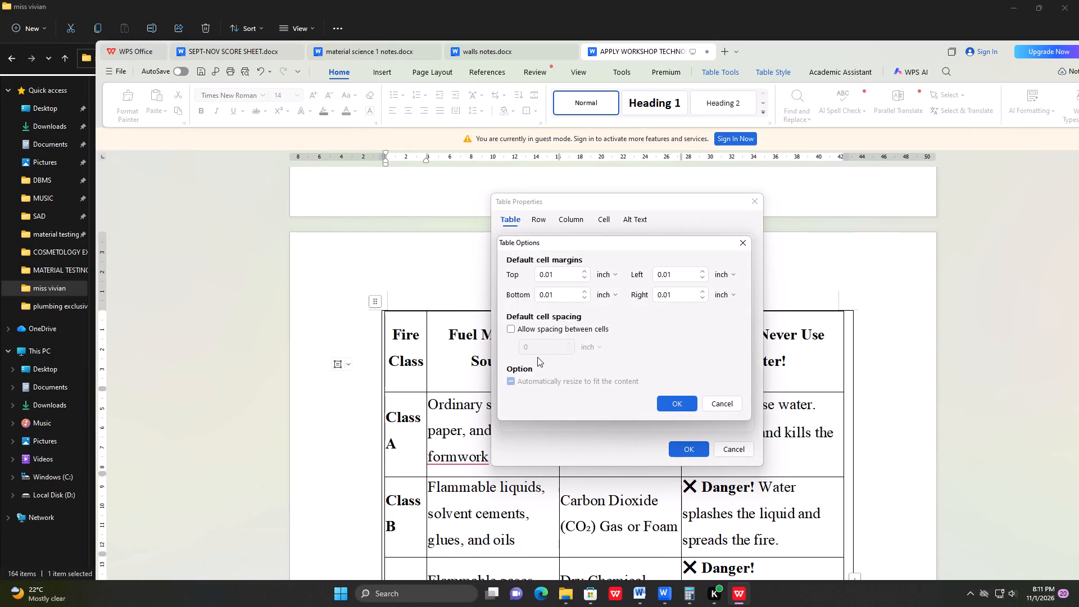
pyautogui.click(511, 325)
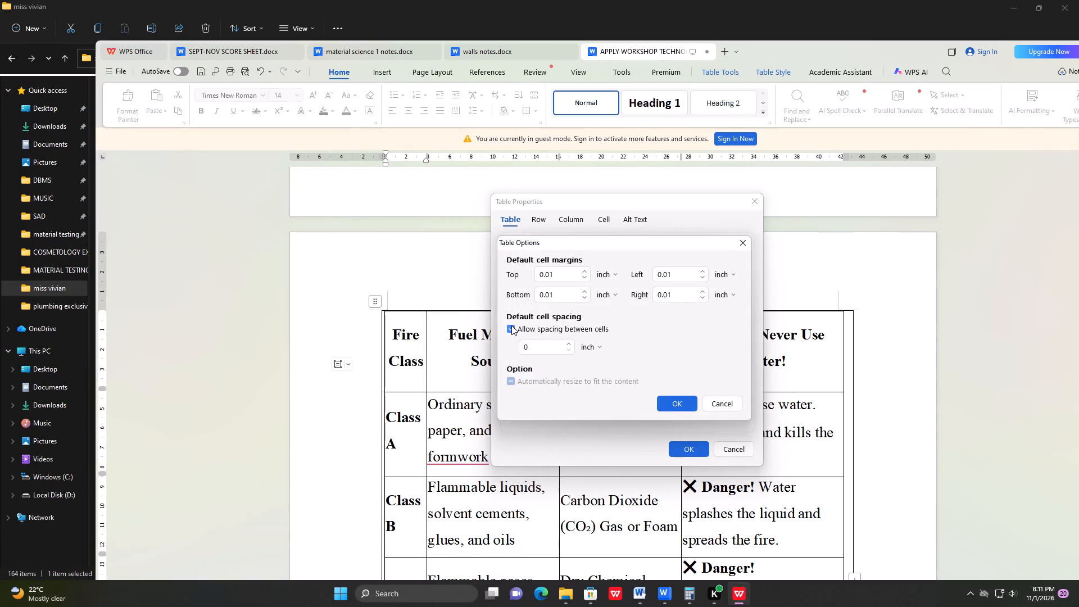
pyautogui.click(511, 329)
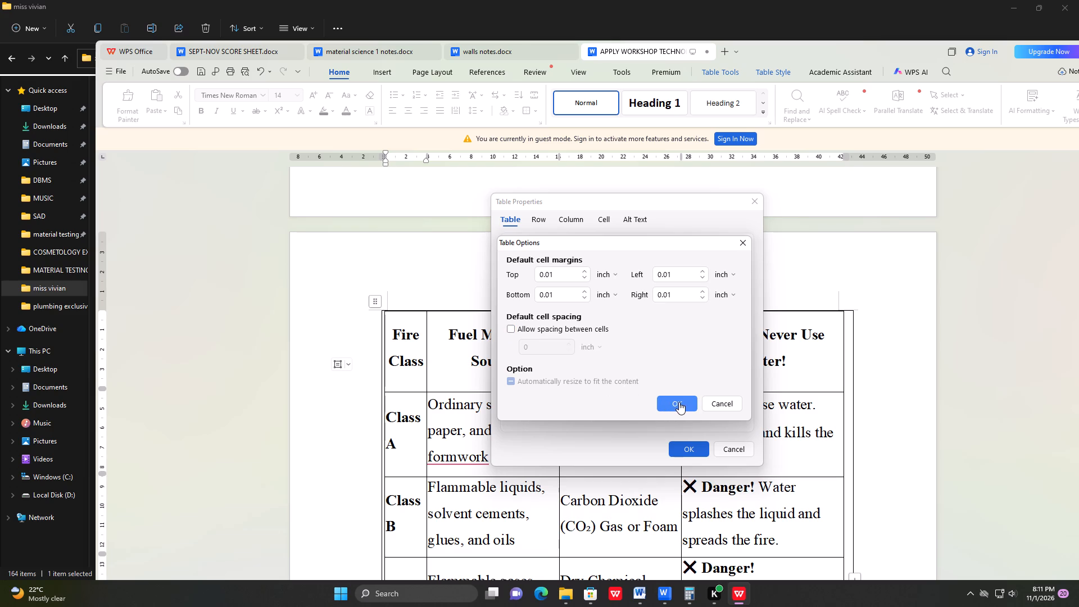
pyautogui.click(585, 278)
pyautogui.click(586, 298)
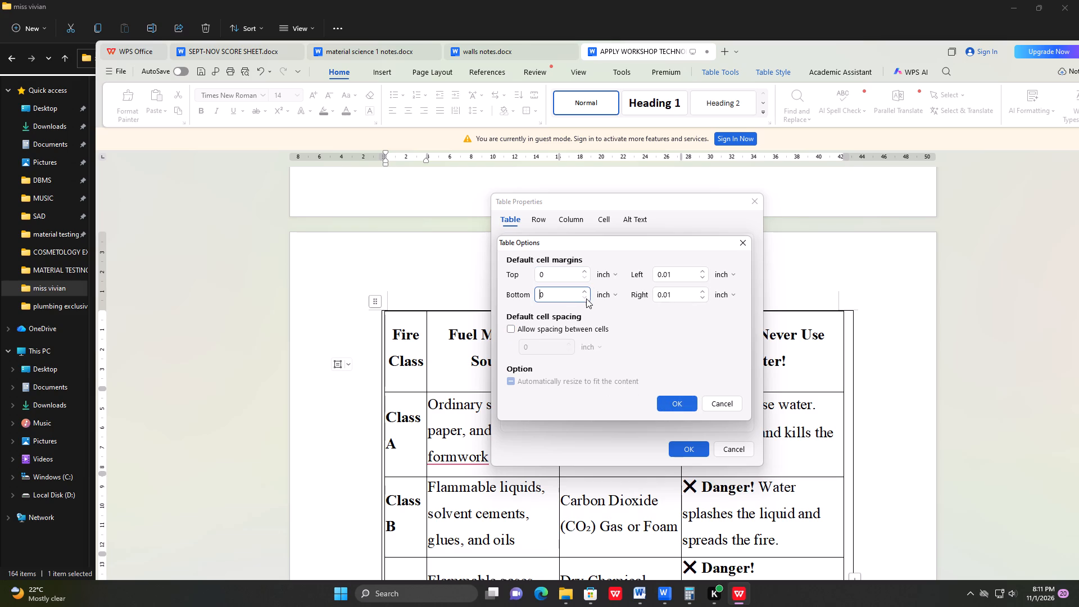
pyautogui.click(701, 299)
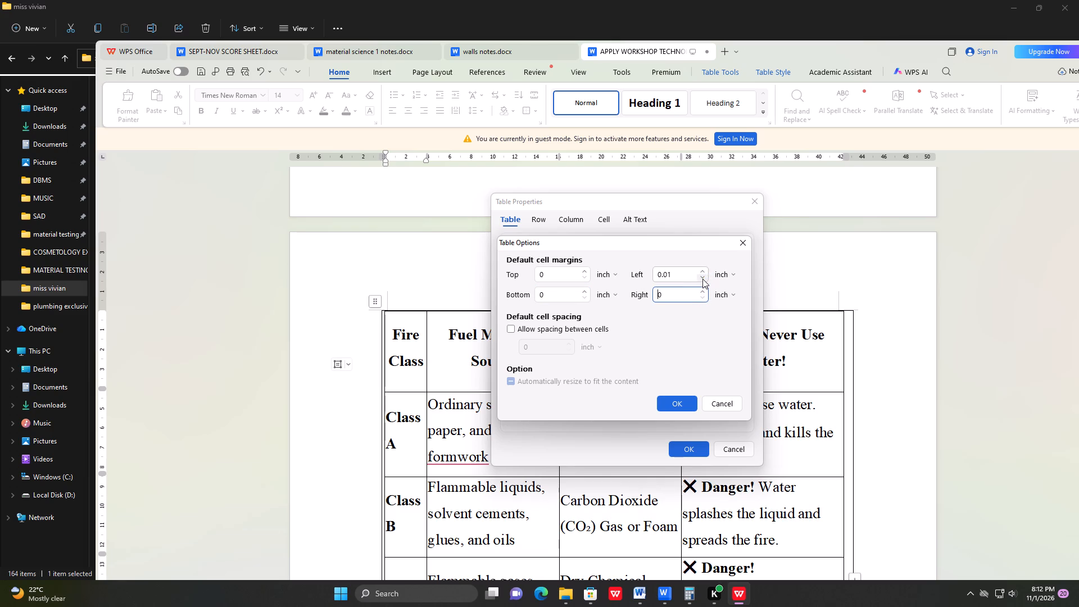
pyautogui.click(702, 279)
pyautogui.click(681, 401)
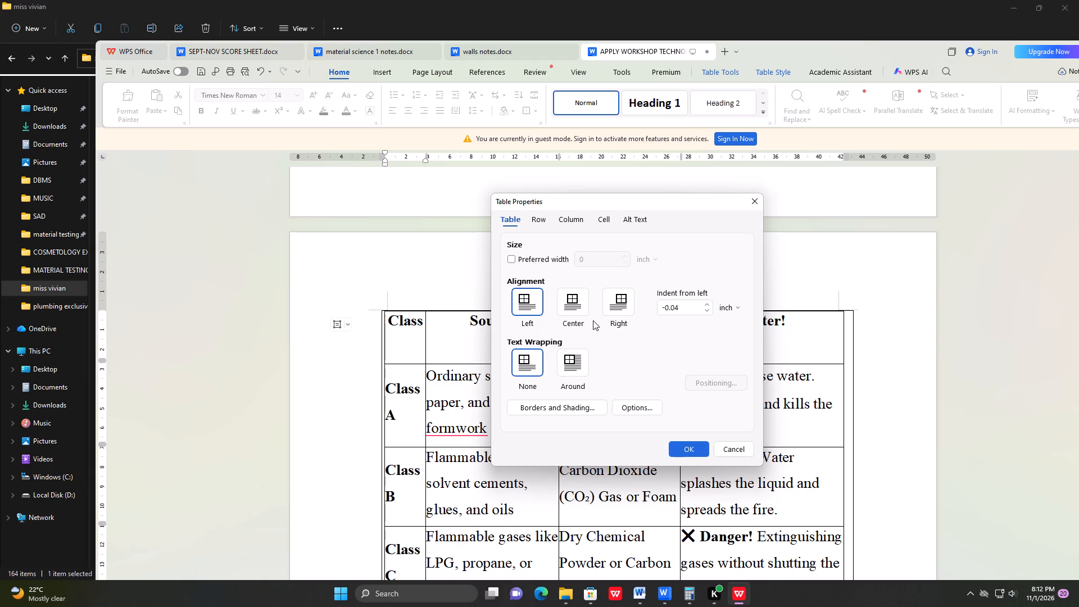
pyautogui.click(577, 311)
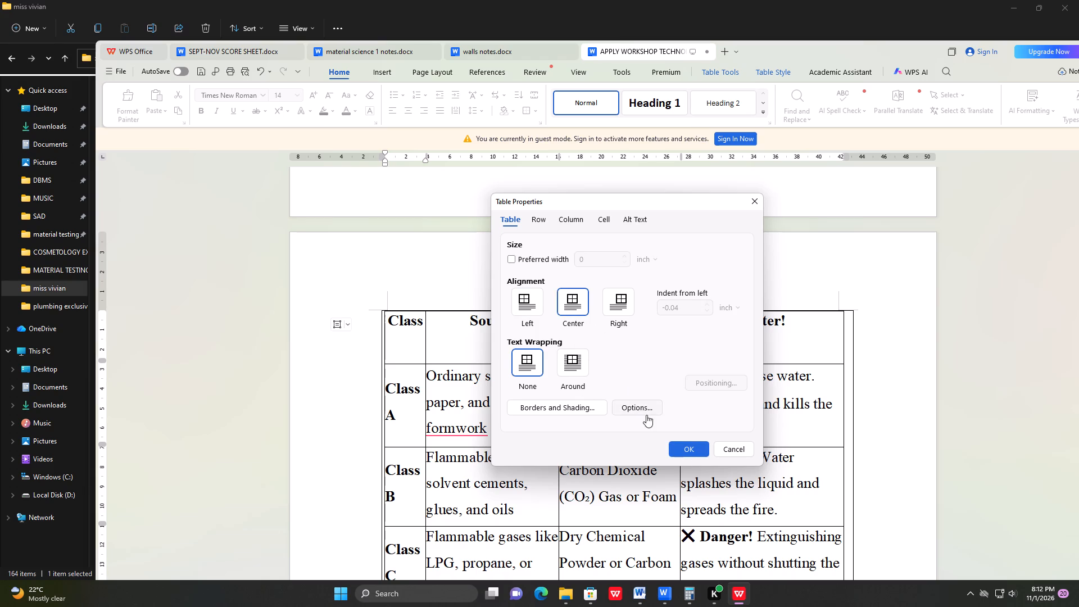
pyautogui.click(688, 455)
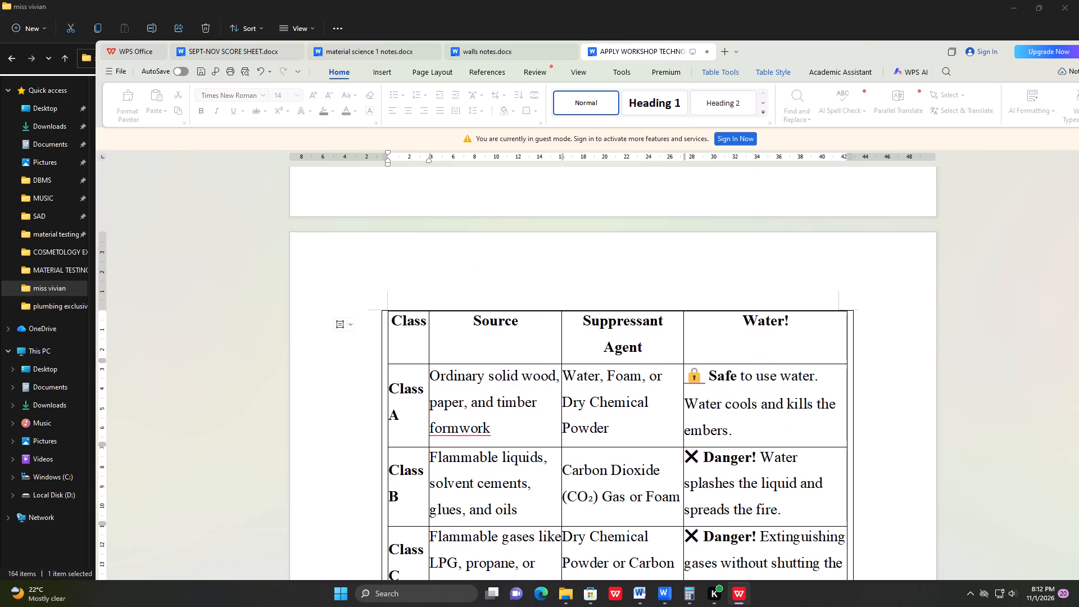
# Look over the remaining rows of the Fire Class table and the space before the Demonstrate Masonry Skills heading.
pyautogui.scroll(-11, 662, 457)
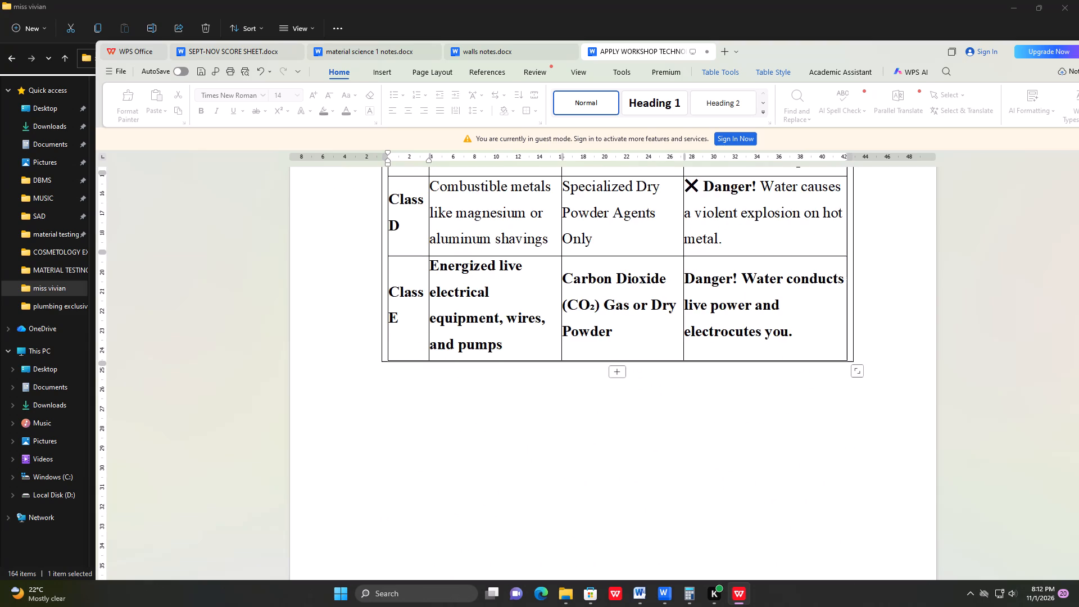
pyautogui.scroll(-20, 663, 429)
pyautogui.scroll(18, 664, 434)
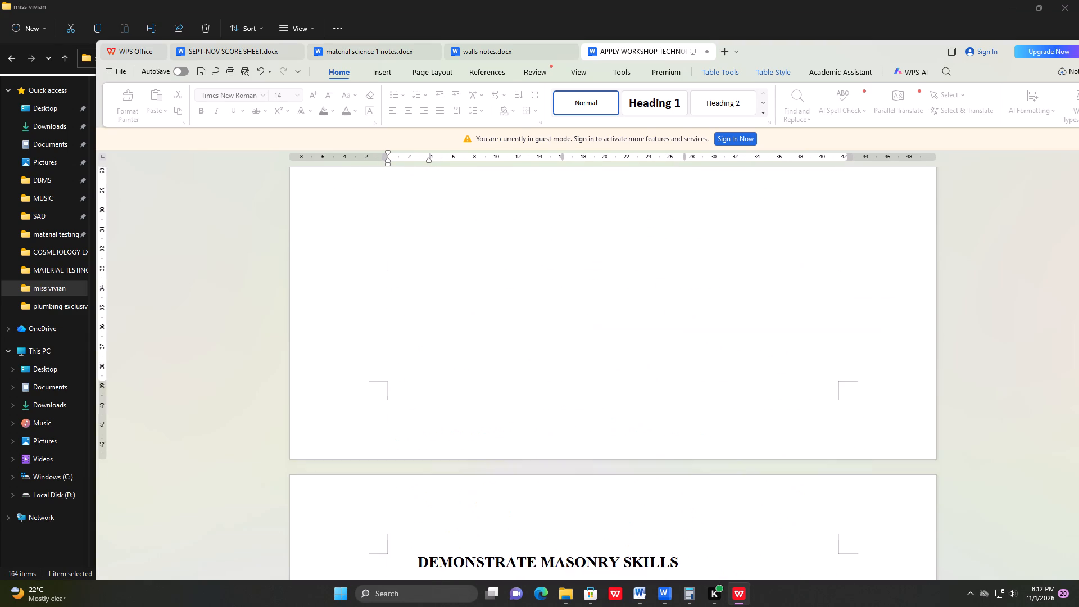
pyautogui.scroll(10, 649, 425)
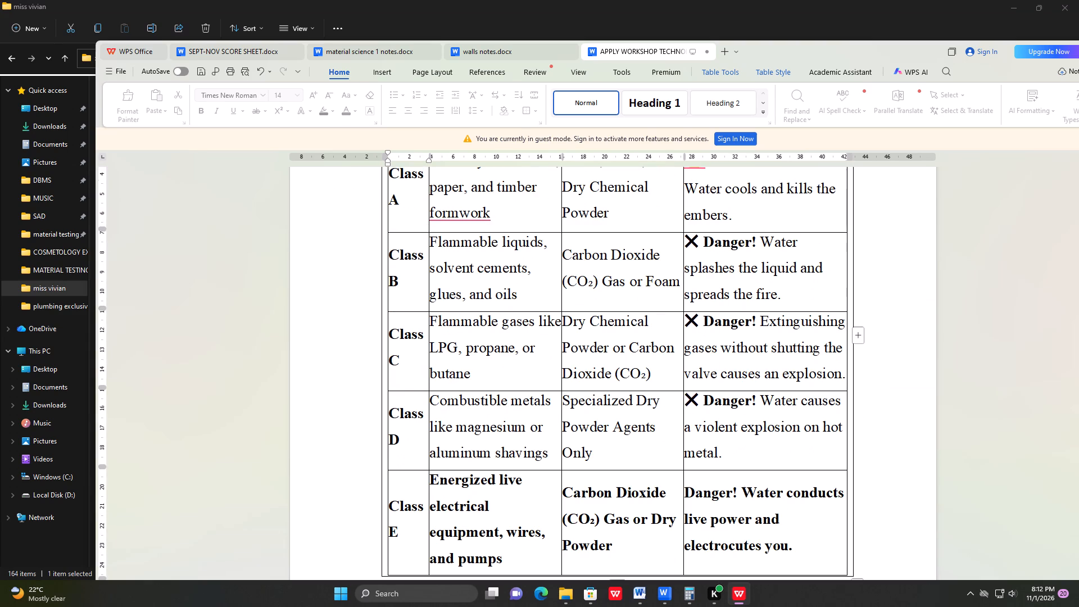
# Delete the cross symbols before Danger! in the Class D, C and B rows and the lock symbol before Safe in Class A.
pyautogui.click(704, 404)
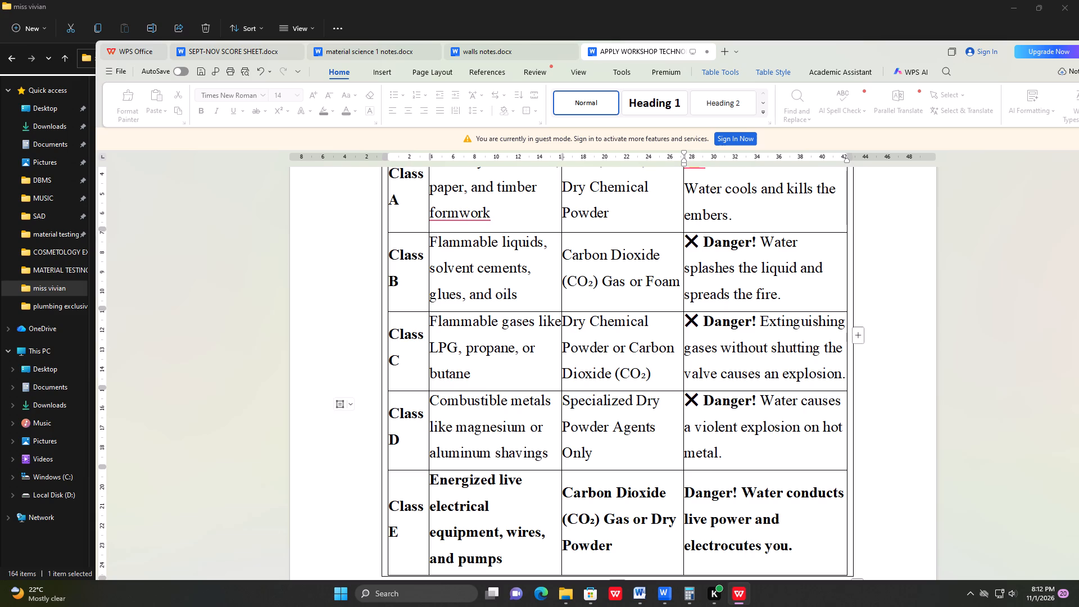
pyautogui.press('BackSpace')
pyautogui.press('BackSpace')
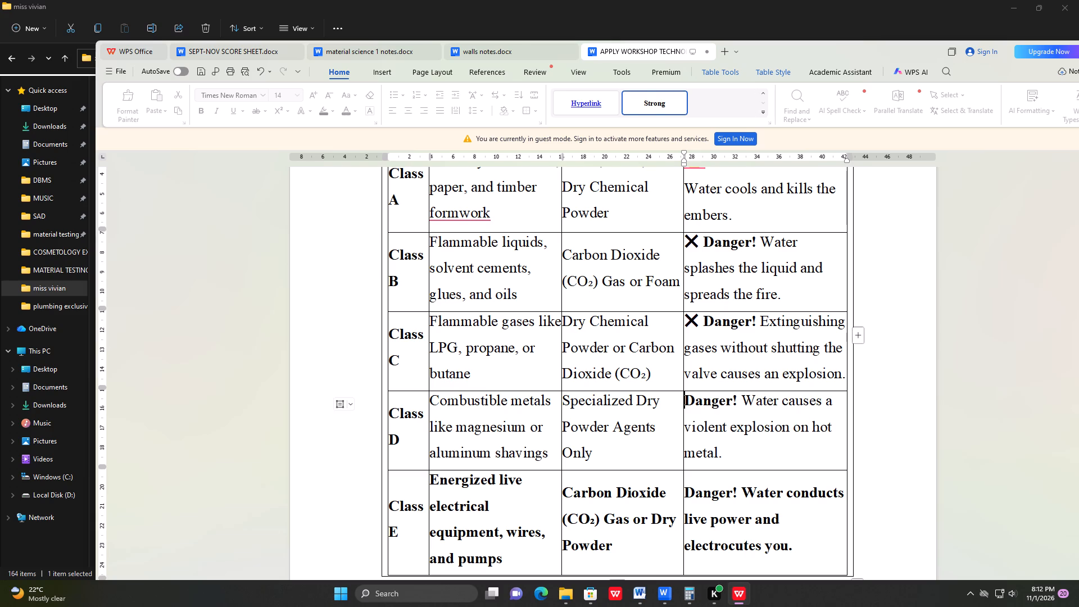
pyautogui.moveTo(701, 325); pyautogui.dragTo(690, 325)
pyautogui.press('BackSpace')
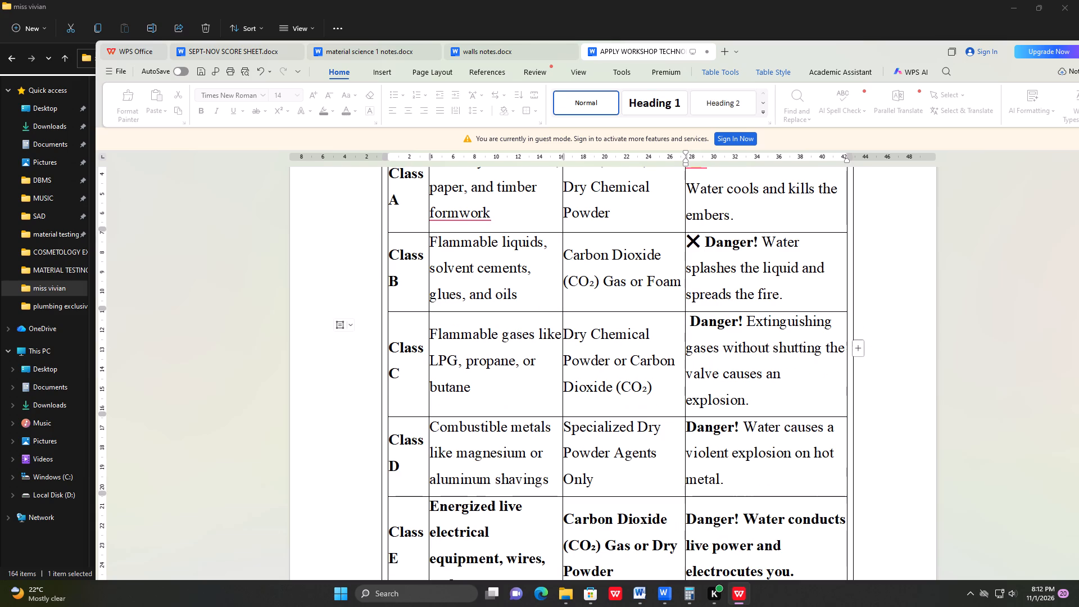
pyautogui.click(701, 246)
pyautogui.press('BackSpace')
pyautogui.scroll(3, 697, 255)
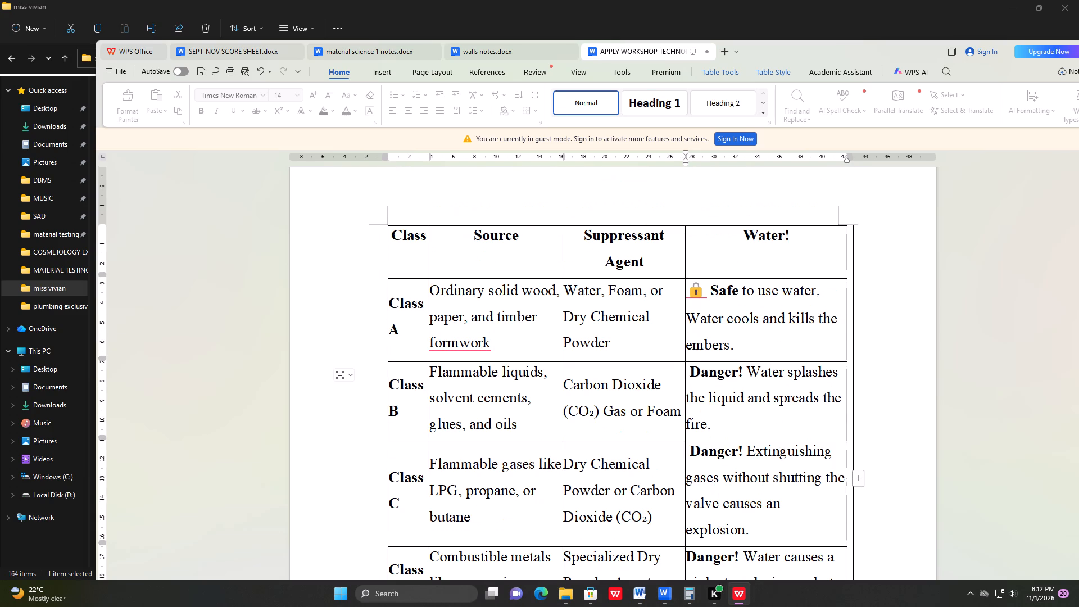
pyautogui.click(705, 290)
pyautogui.press('BackSpace')
# Delete the exclamation mark after Water in the Danger: Never Use Water! column heading.
pyautogui.scroll(-1, 706, 292)
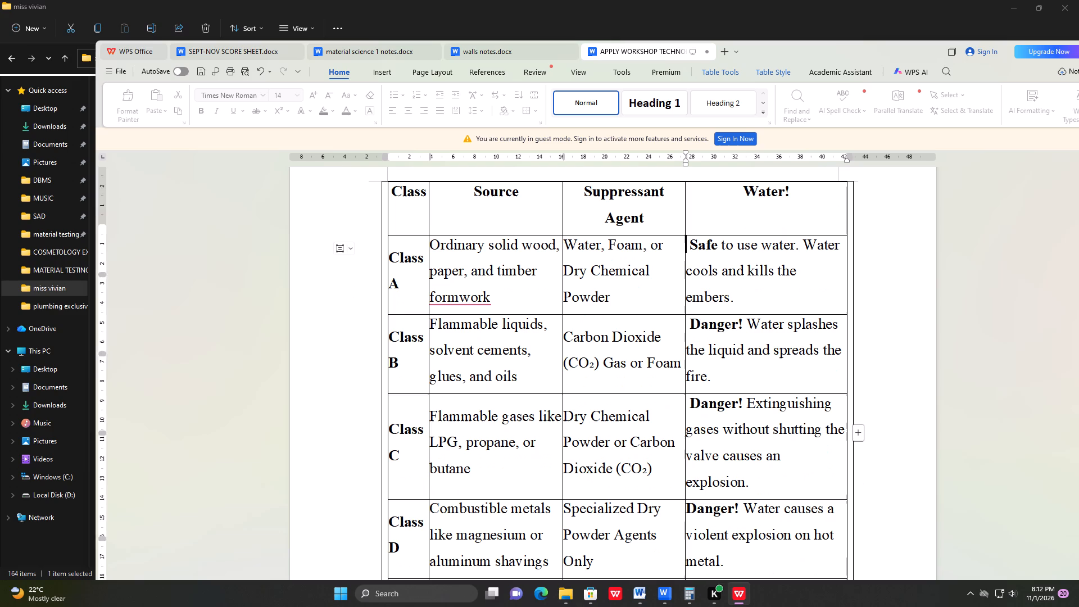
pyautogui.scroll(3, 707, 288)
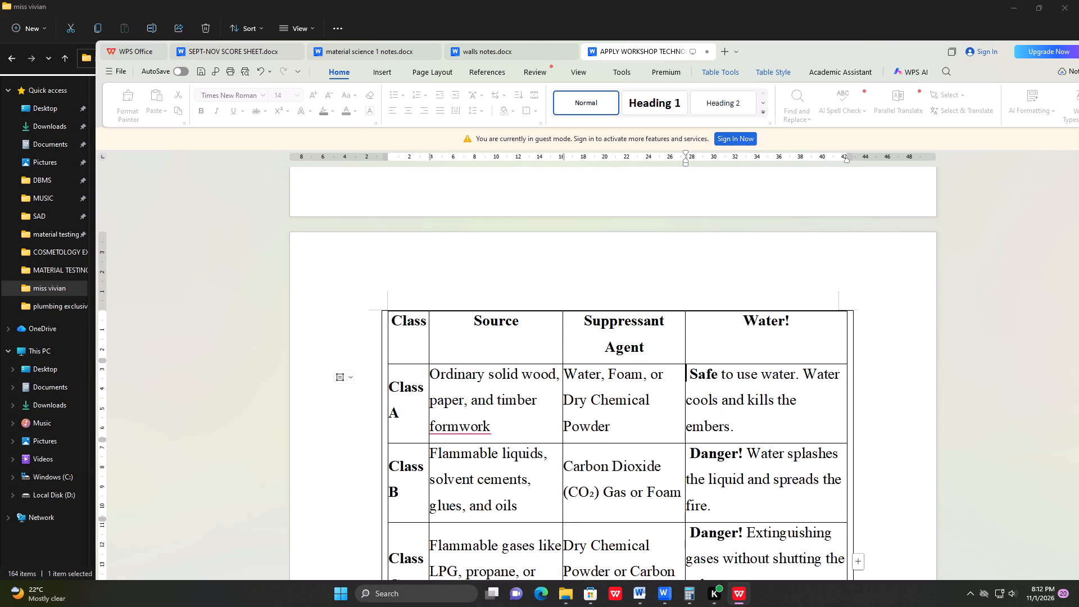
pyautogui.click(789, 323)
pyautogui.press('BackSpace')
# Look over the rest of the Fire Class table and the Demonstrate Masonry Skills section down to the Mason Square item.
pyautogui.scroll(-4, 783, 334)
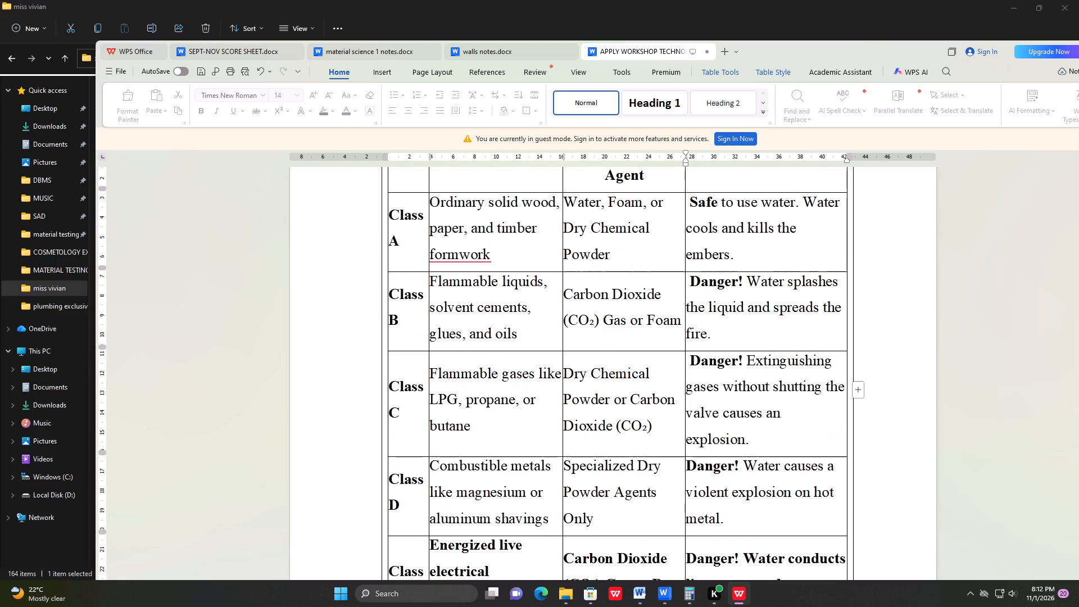
pyautogui.scroll(-12, 783, 334)
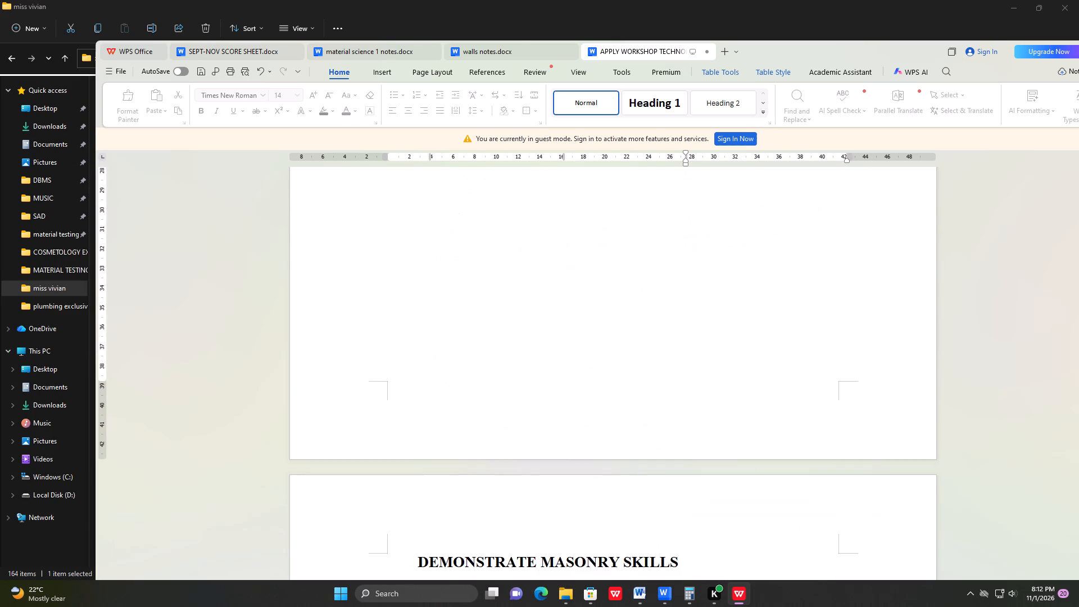
pyautogui.scroll(-12, 781, 335)
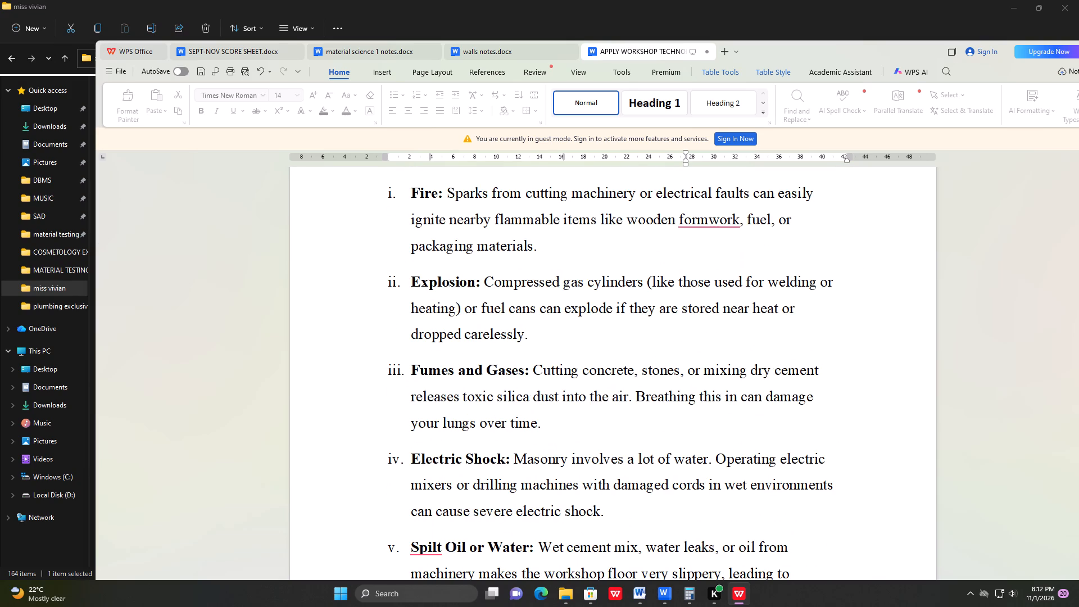
pyautogui.scroll(-15, 711, 312)
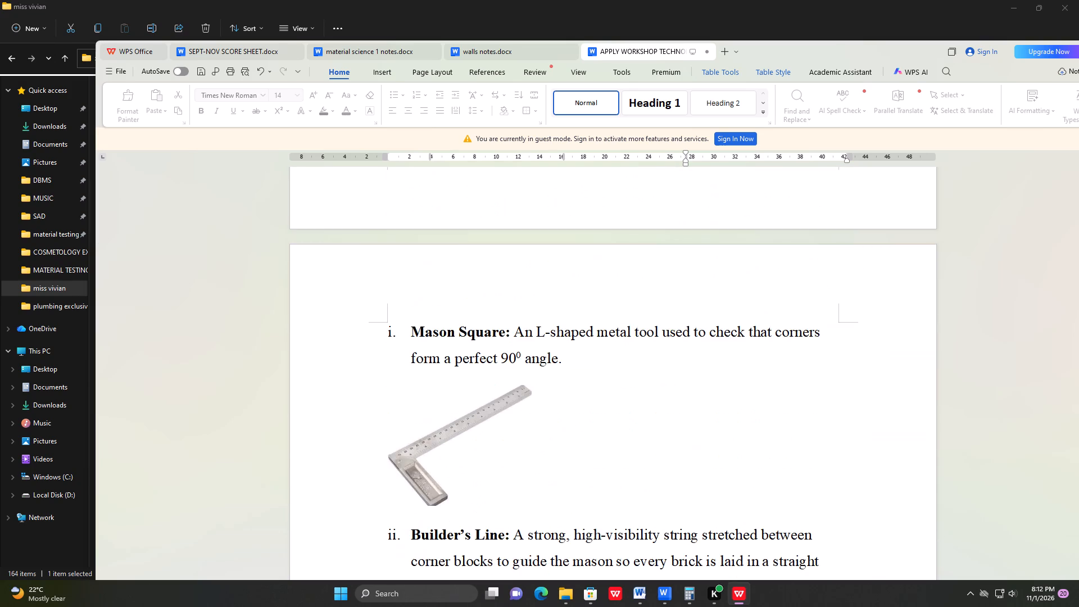
# Insert two blank lines after the sentence on specialized tools to push the Hand Tools for Layout and Checking heading onto the next page.
pyautogui.scroll(3, 674, 310)
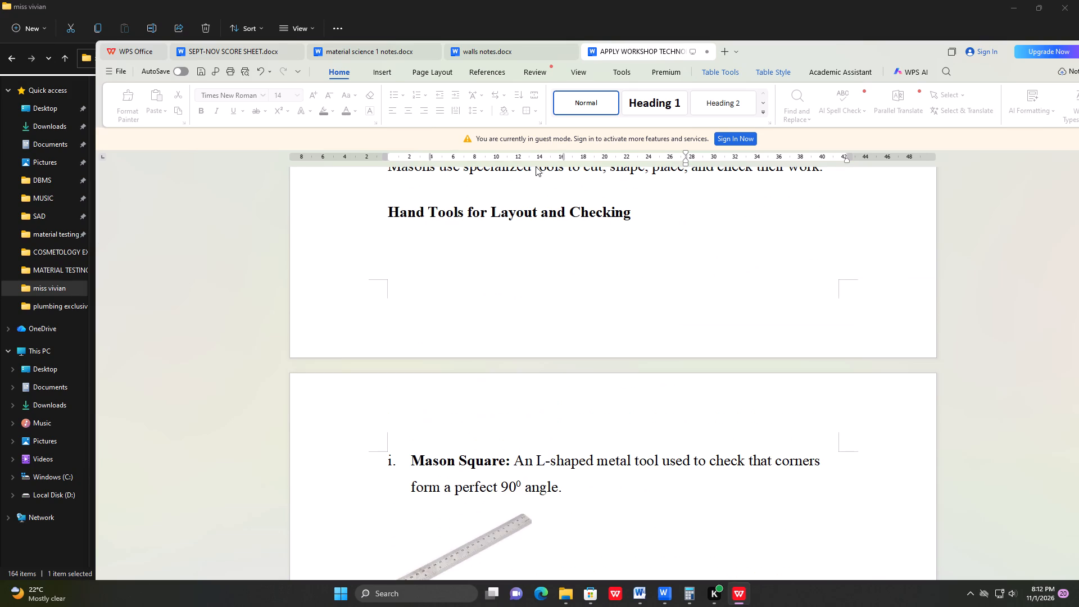
pyautogui.click(506, 189)
pyautogui.scroll(1, 793, 190)
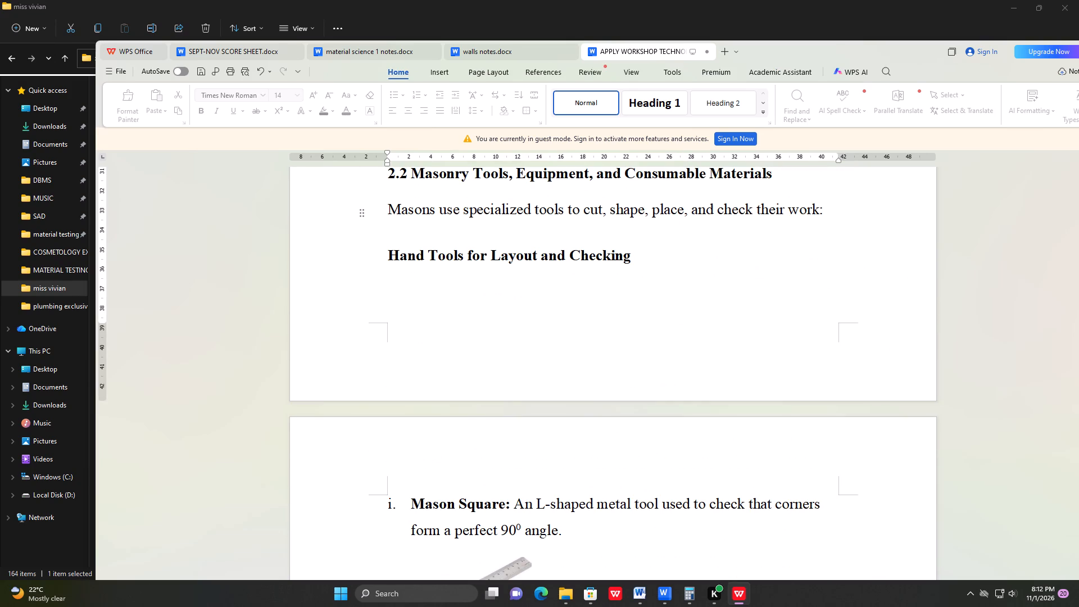
pyautogui.click(832, 214)
pyautogui.press('Return')
pyautogui.press('Return')
# Insert four blank lines below the tape measure picture to move the Levels (Spirit Level) item onto the next page.
pyautogui.scroll(-3, 833, 238)
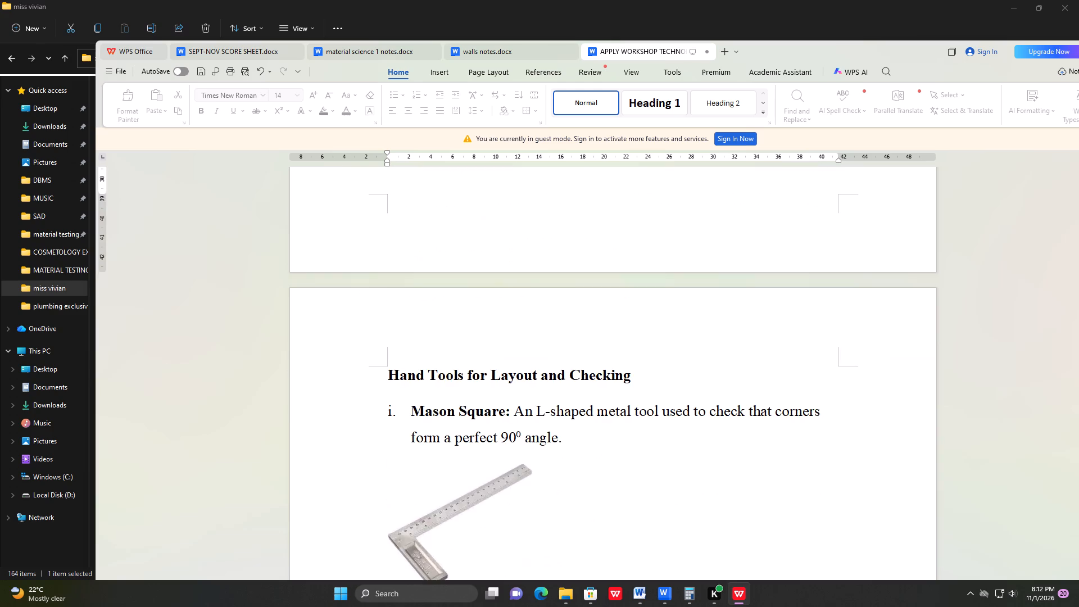
pyautogui.scroll(-15, 833, 239)
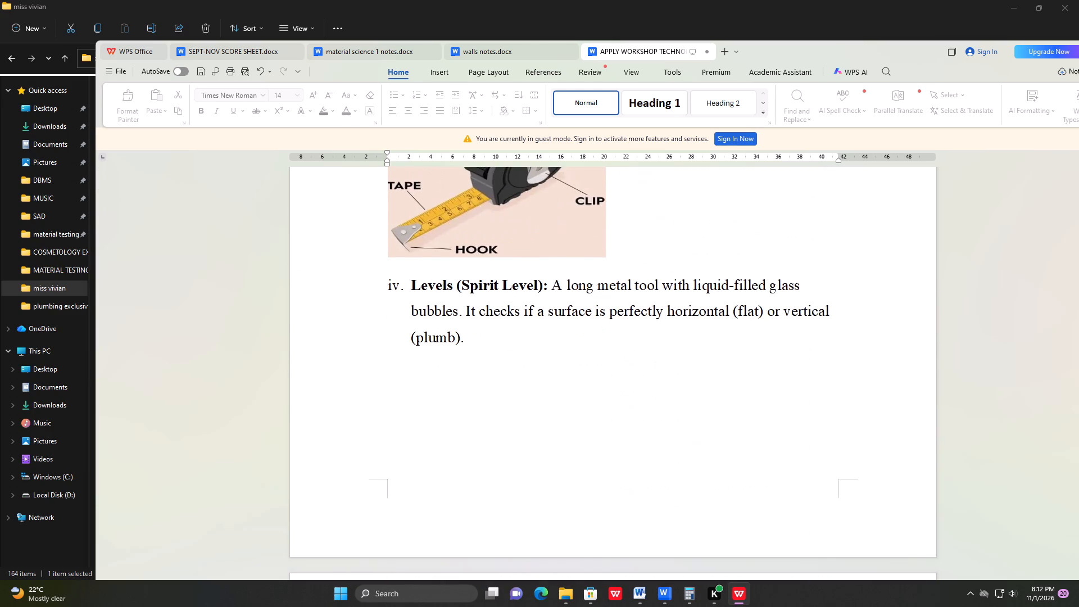
pyautogui.scroll(-4, 704, 223)
pyautogui.scroll(-8, 661, 256)
pyautogui.scroll(-4, 627, 300)
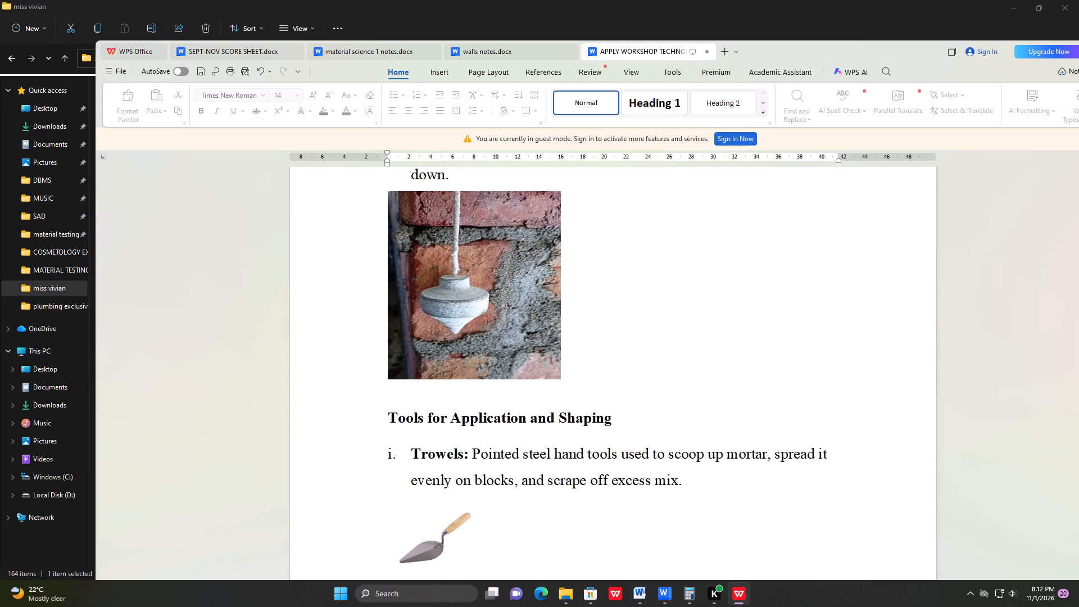
pyautogui.scroll(17, 625, 307)
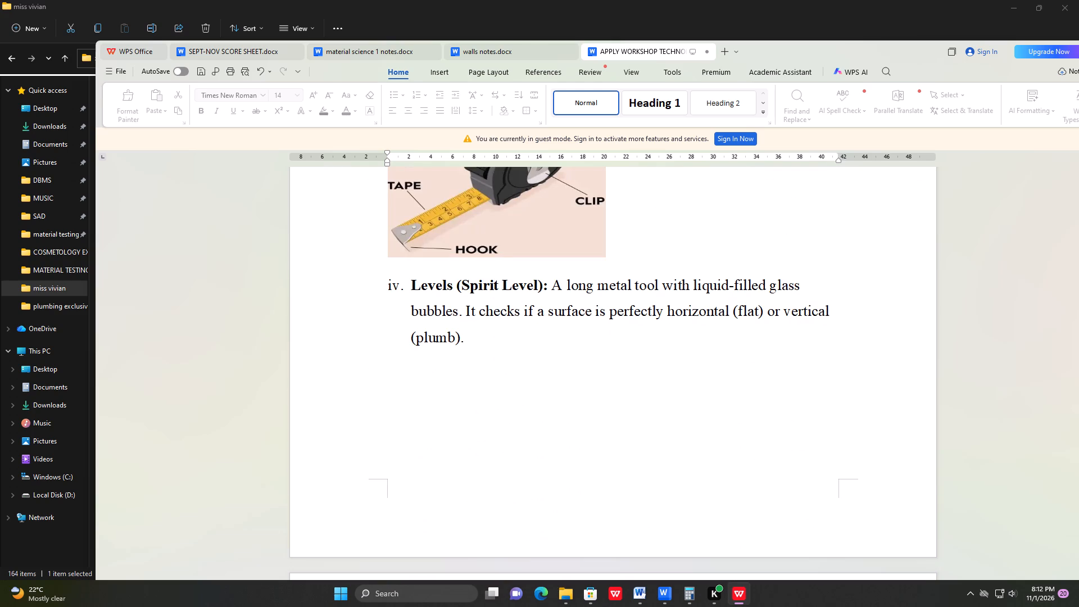
pyautogui.click(646, 262)
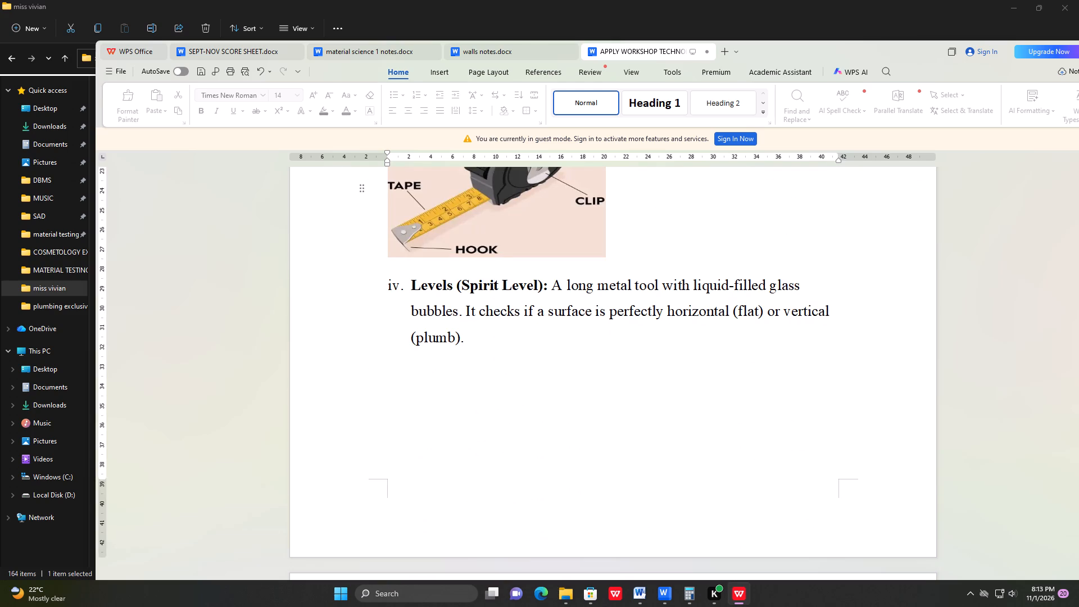
pyautogui.press('Return')
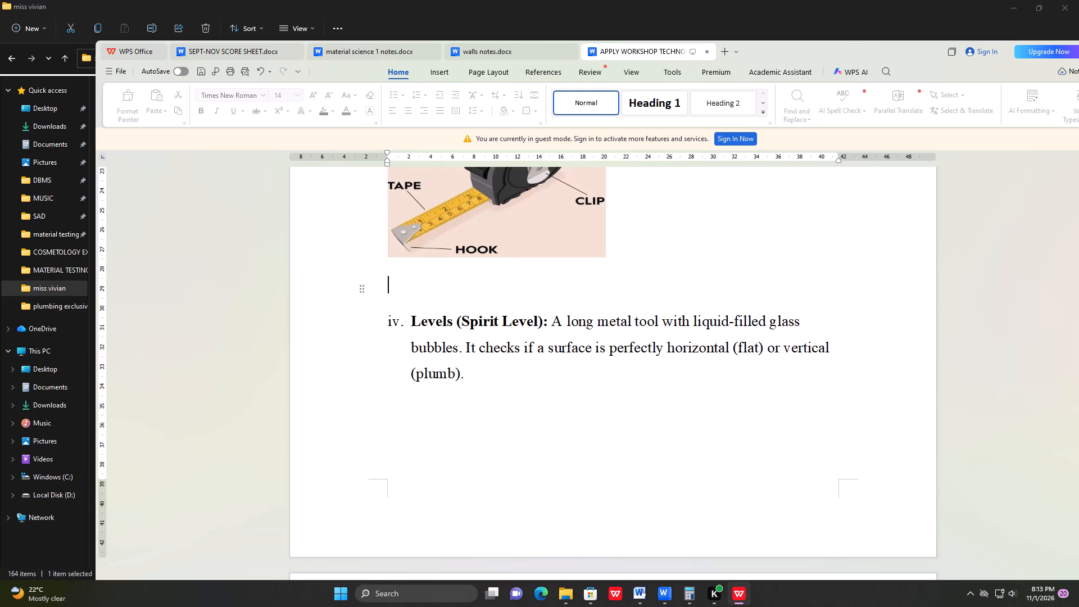
pyautogui.press('Return')
pyautogui.press('Return')
pyautogui.press('Return')
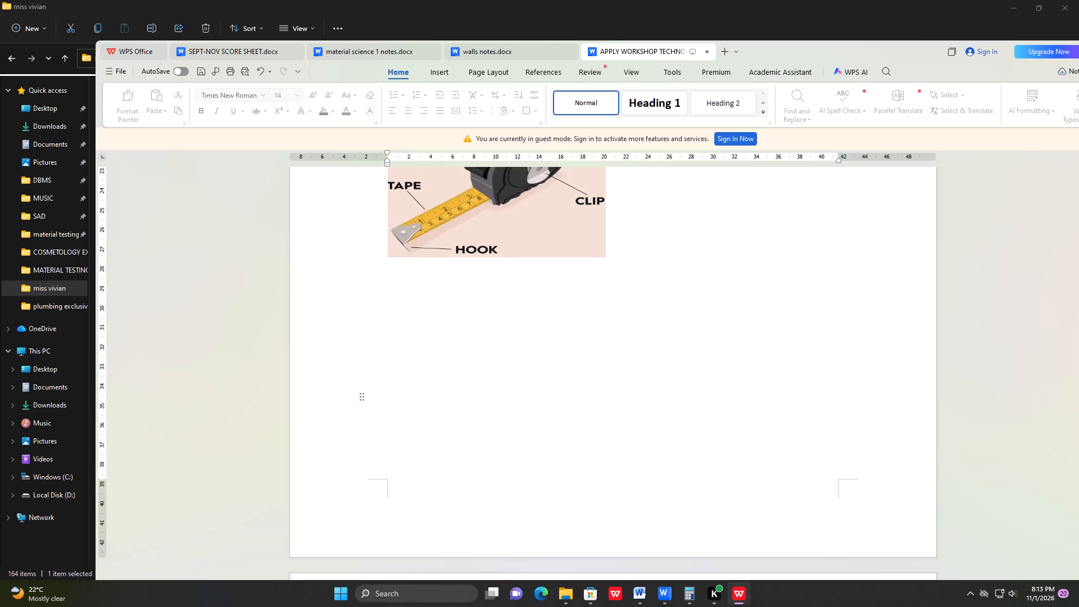
# Insert one blank line between the trowel picture and the Masonry Hammers item.
pyautogui.scroll(-18, 605, 297)
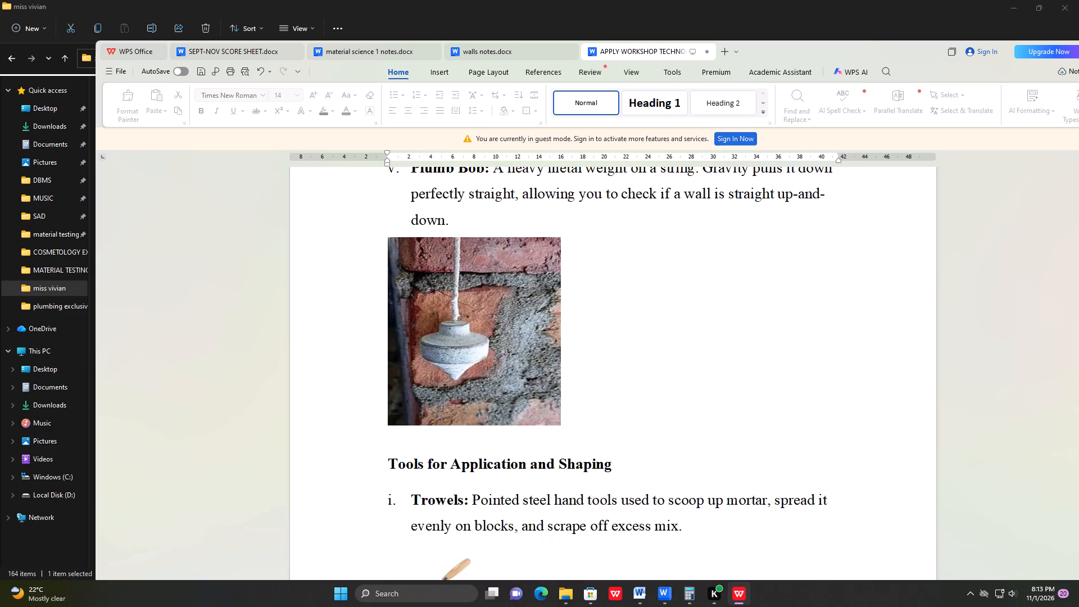
pyautogui.scroll(-17, 609, 314)
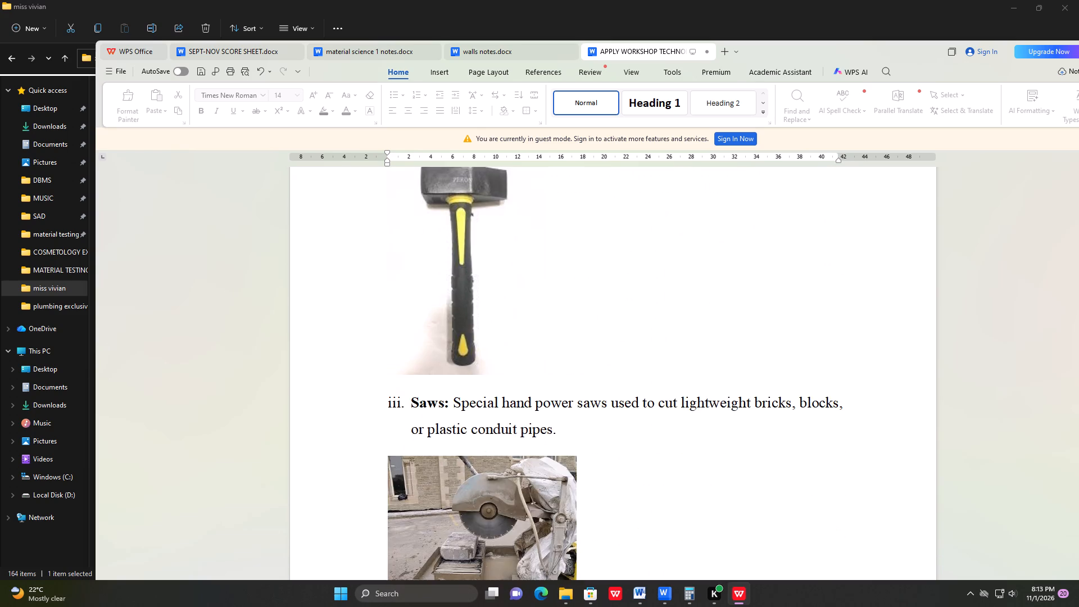
pyautogui.scroll(9, 599, 301)
pyautogui.click(513, 306)
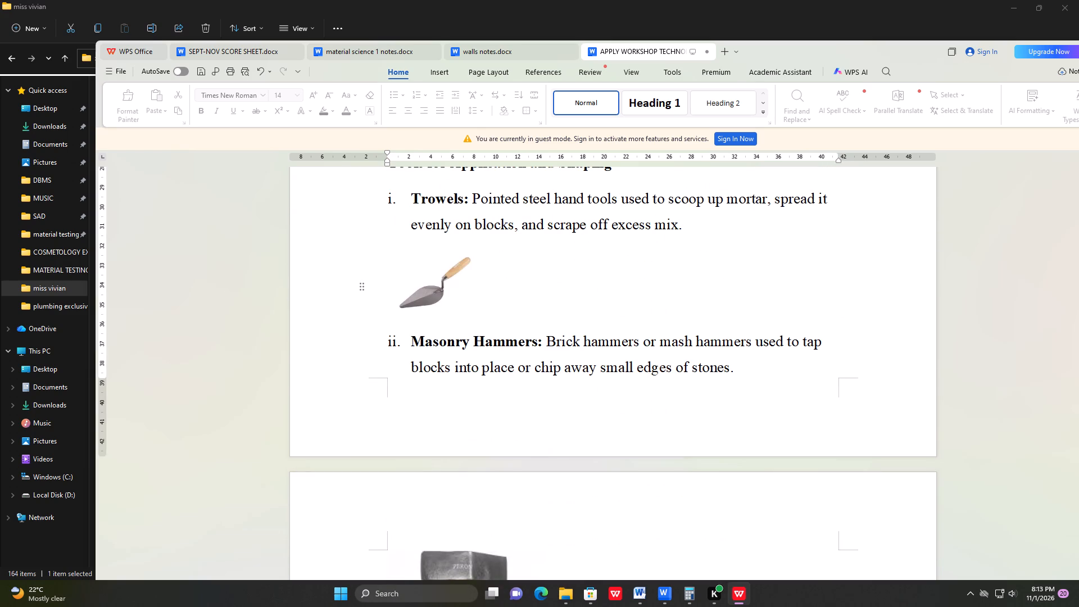
pyautogui.press('Return')
# Insert six blank lines below the masonry saw picture to move the Floats item onto the next page.
pyautogui.scroll(-11, 493, 305)
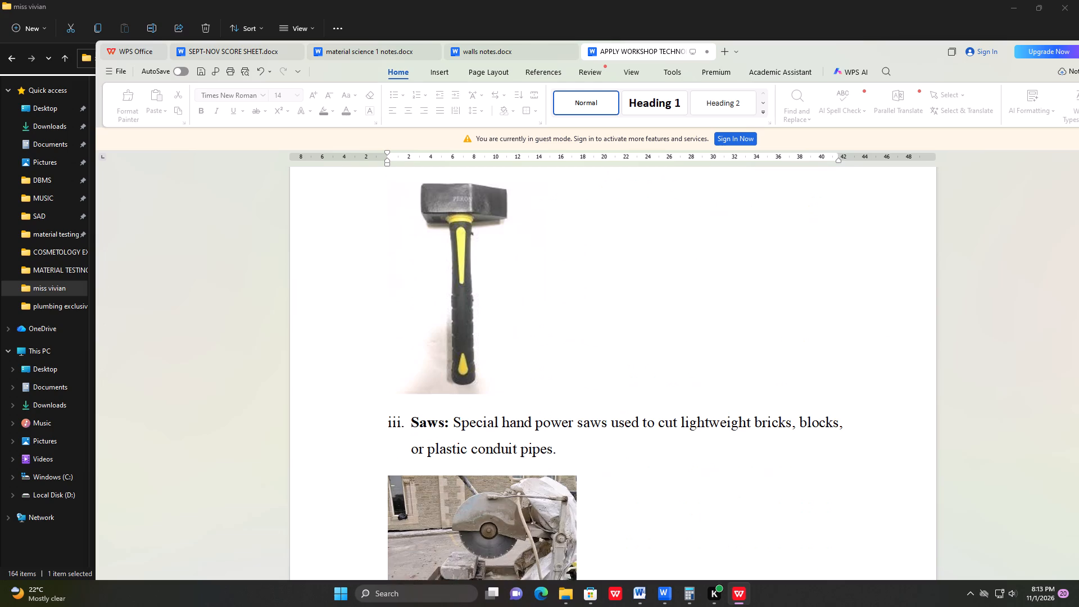
pyautogui.scroll(-1, 484, 321)
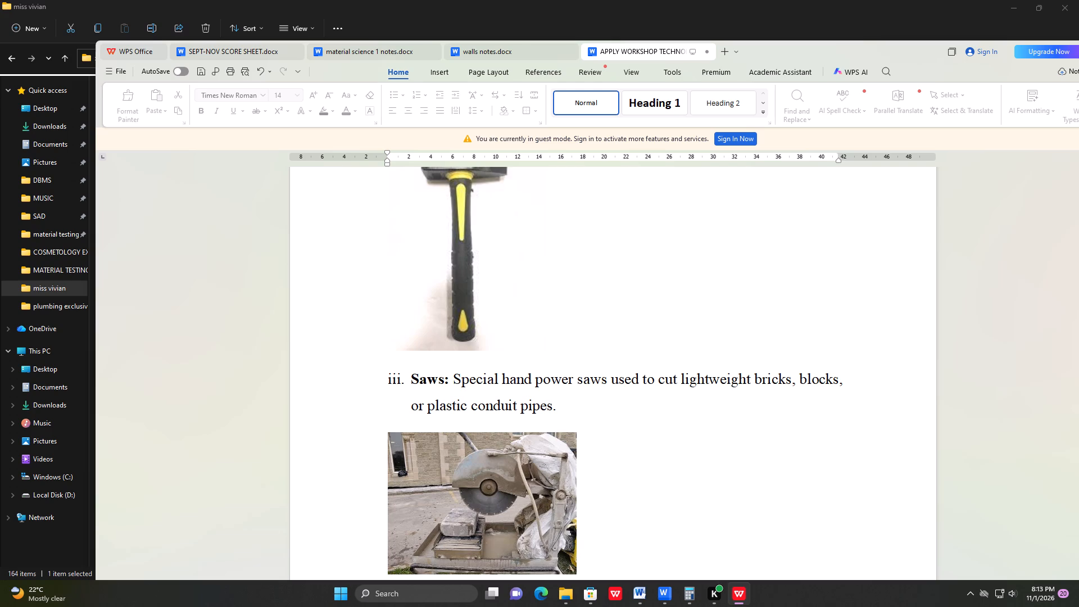
pyautogui.scroll(-8, 581, 302)
pyautogui.scroll(1, 581, 307)
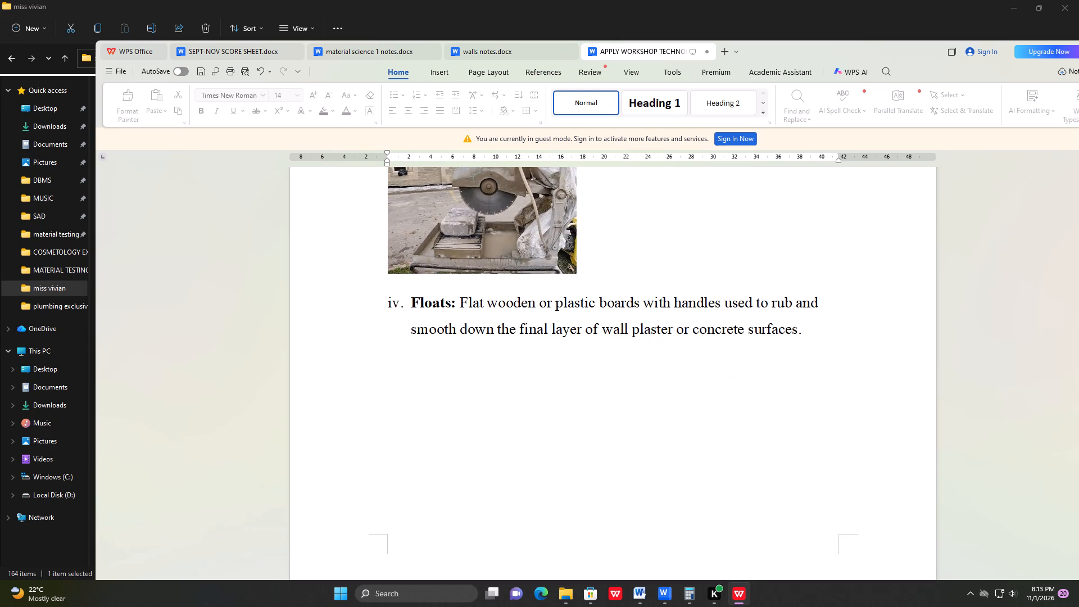
pyautogui.click(618, 257)
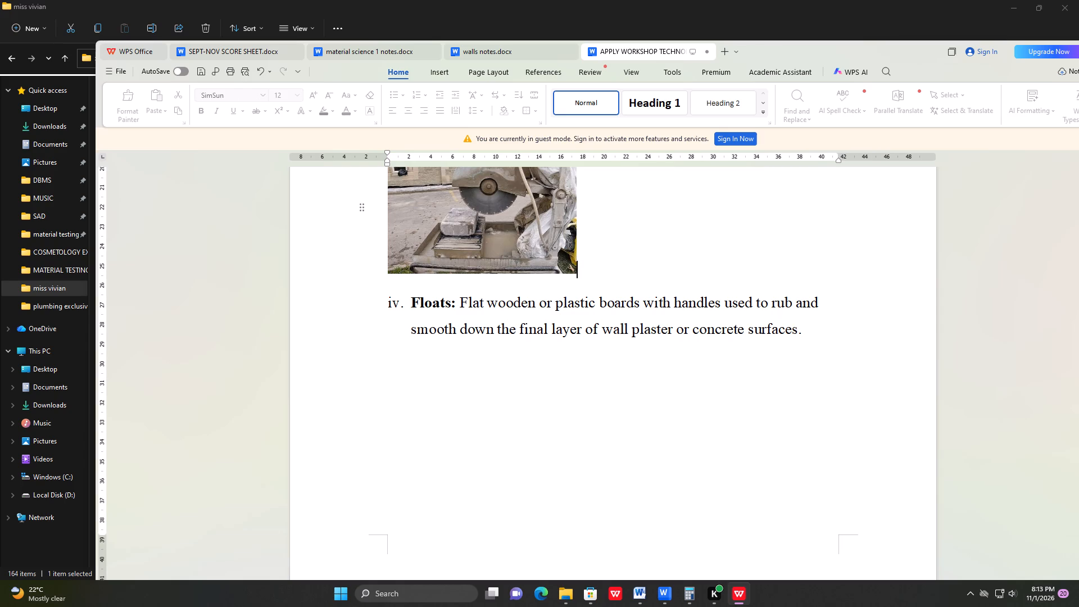
pyautogui.press('Return')
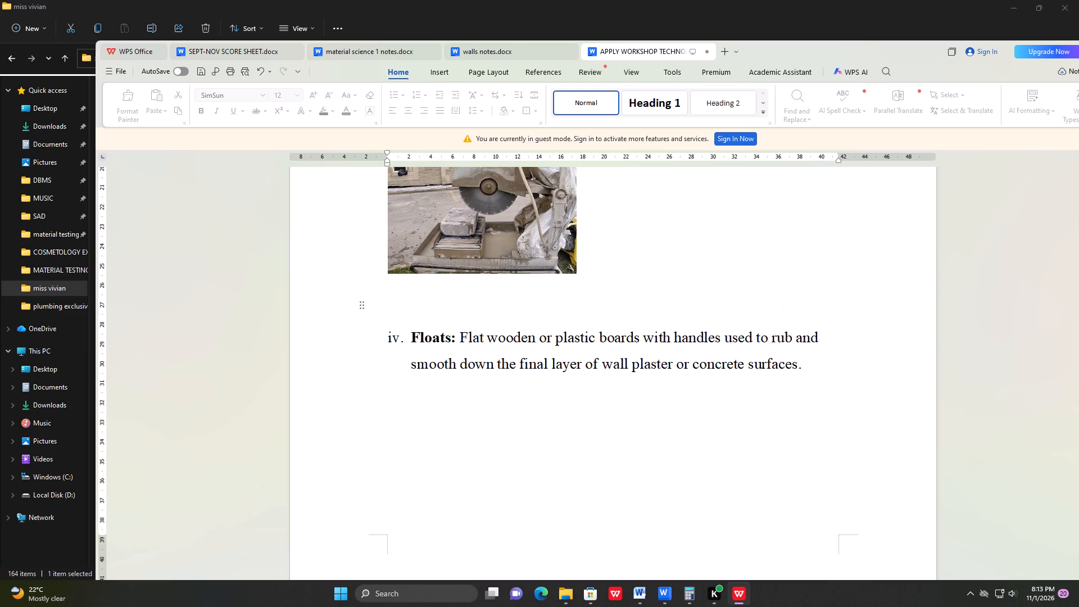
pyautogui.press('Return')
pyautogui.press('Return')
pyautogui.press('Return')
pyautogui.press('Return')
pyautogui.press('Return')
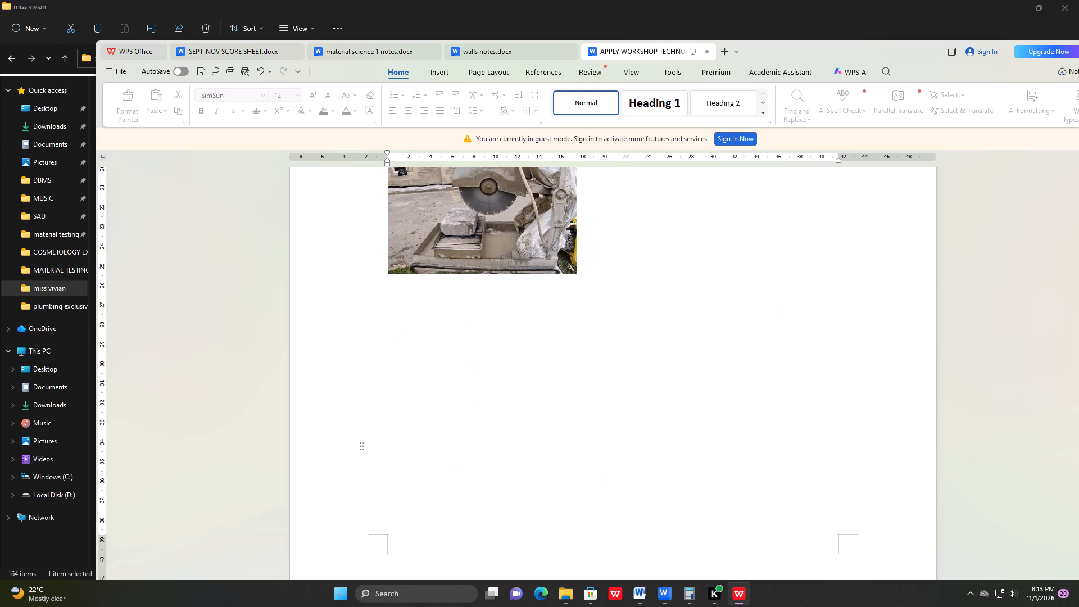
# Add an unnumbered blank line after the Wheelbarrows item to push the 2.3 Working Drawings and Setting Out heading onto the next page.
pyautogui.scroll(-12, 607, 278)
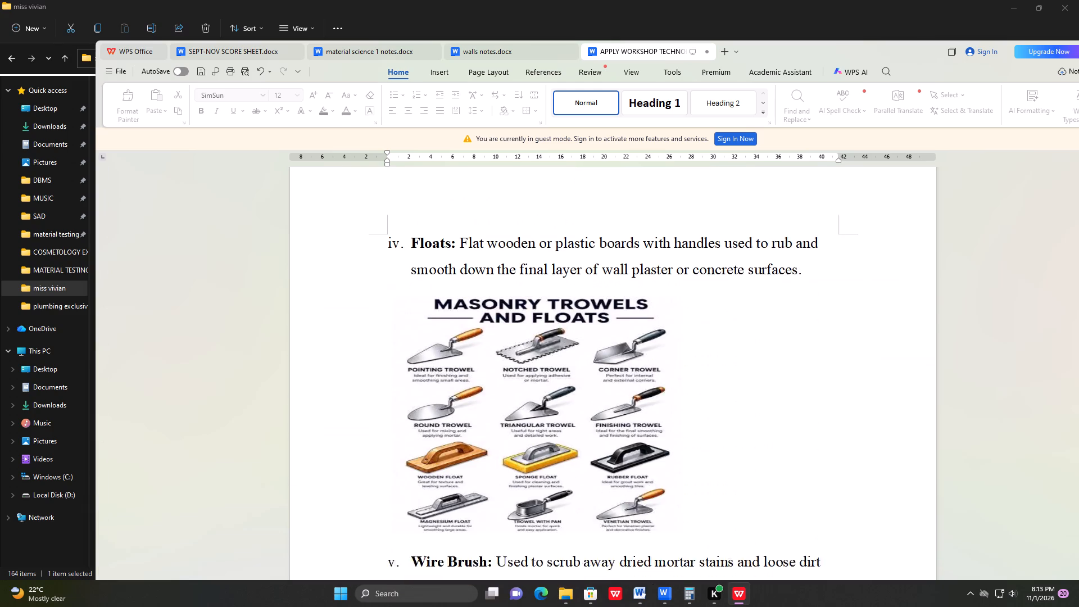
pyautogui.scroll(-9, 607, 278)
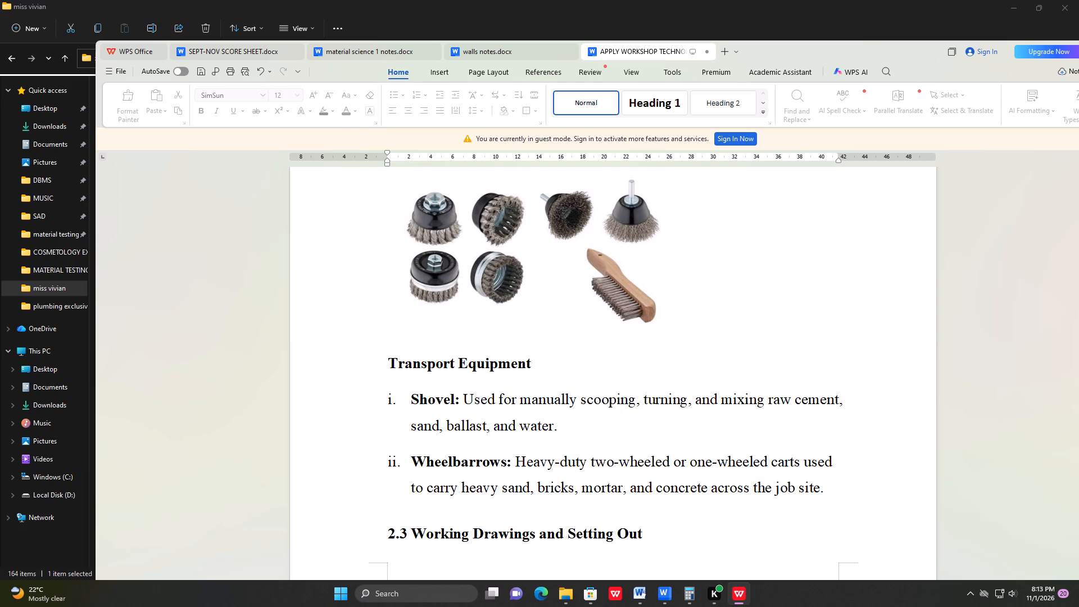
pyautogui.scroll(-3, 596, 270)
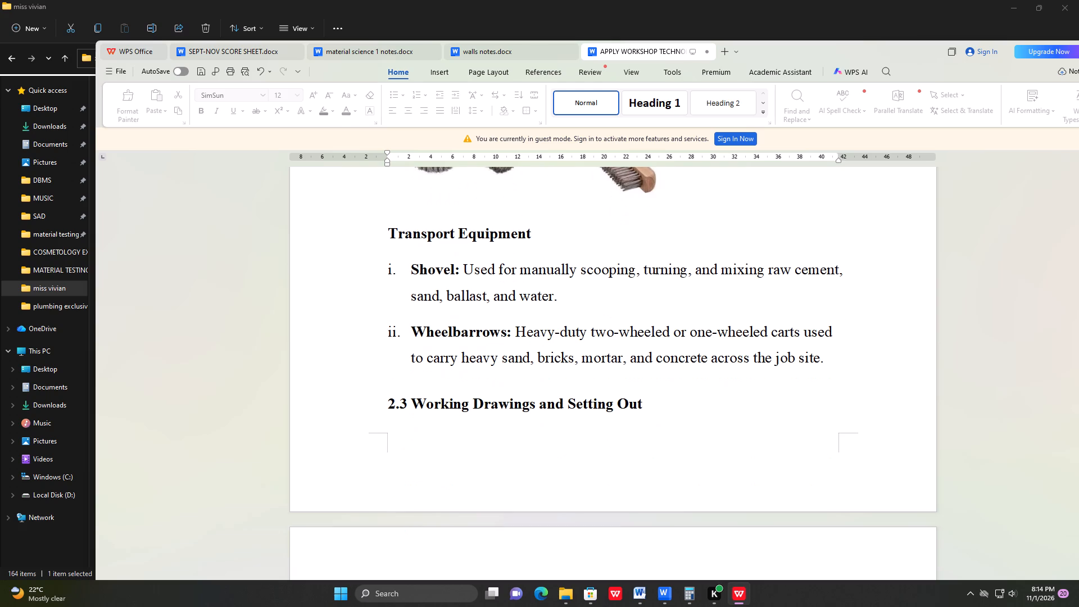
pyautogui.click(840, 370)
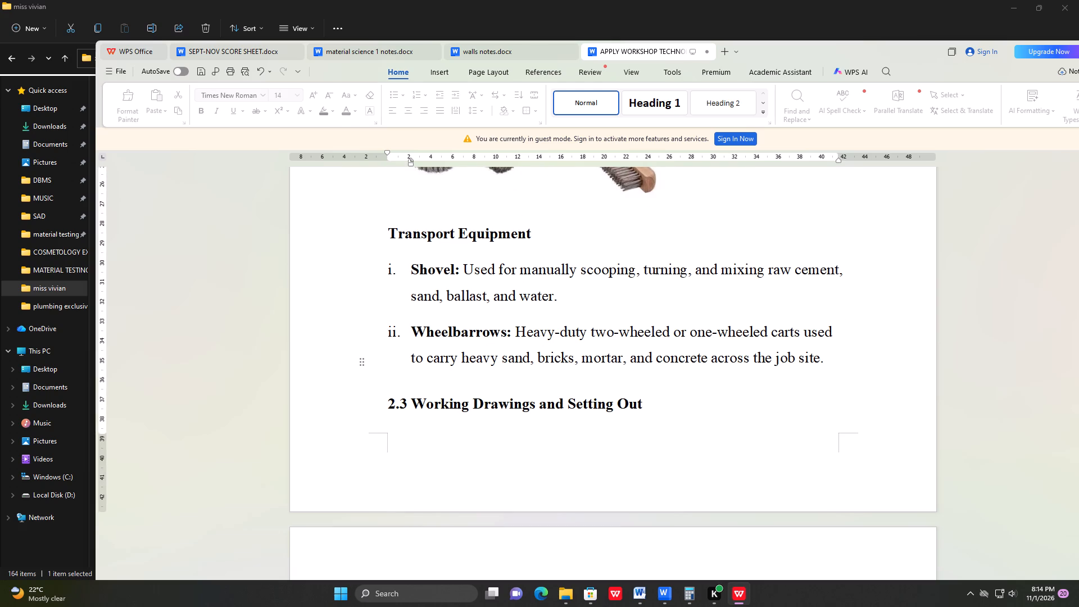
pyautogui.press('Return')
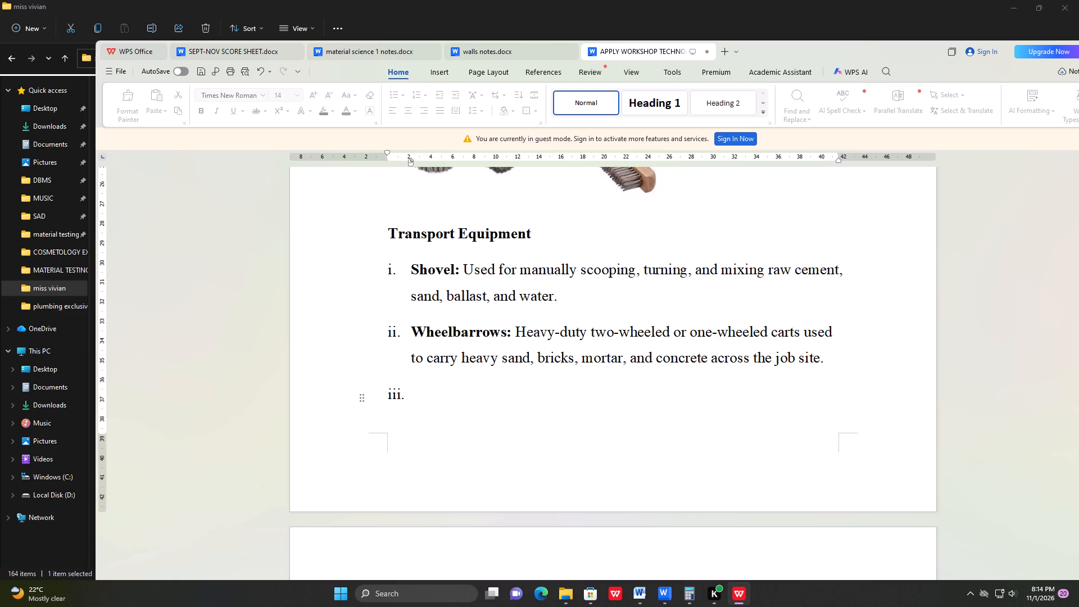
pyautogui.press('BackSpace')
# Look through the Working Drawings and Setting Out Steps sections and the start of Masonry Procedures for layout problems.
pyautogui.scroll(-4, 759, 383)
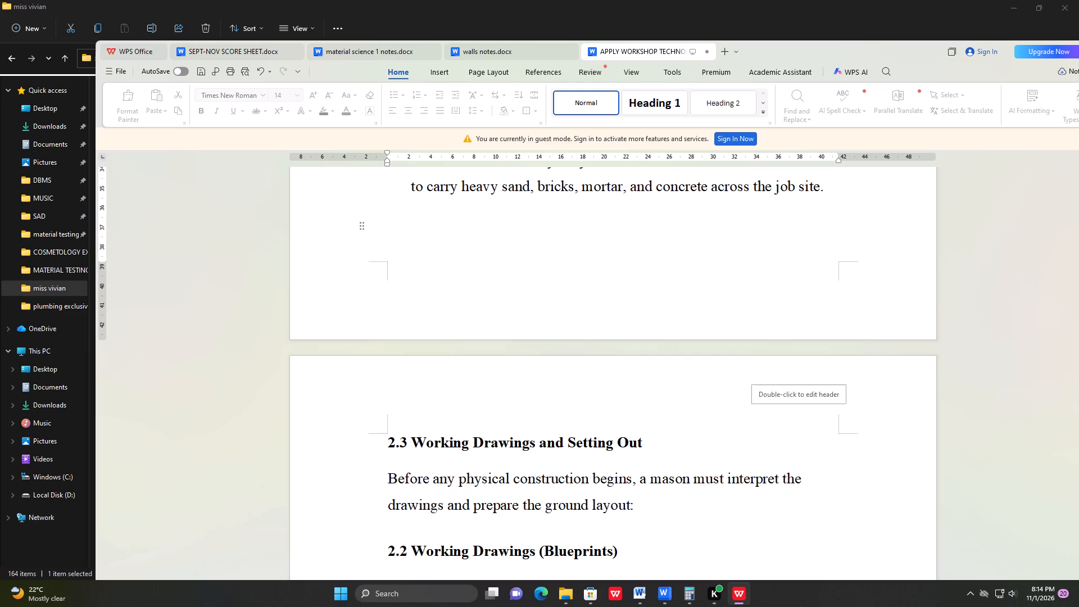
pyautogui.scroll(-2, 741, 373)
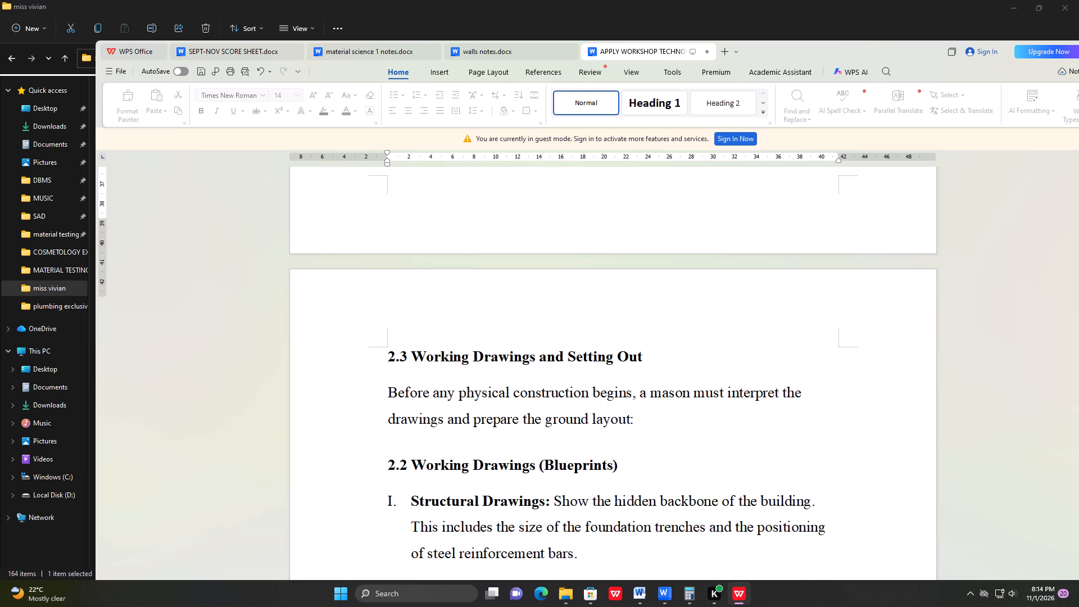
pyautogui.scroll(-3, 741, 373)
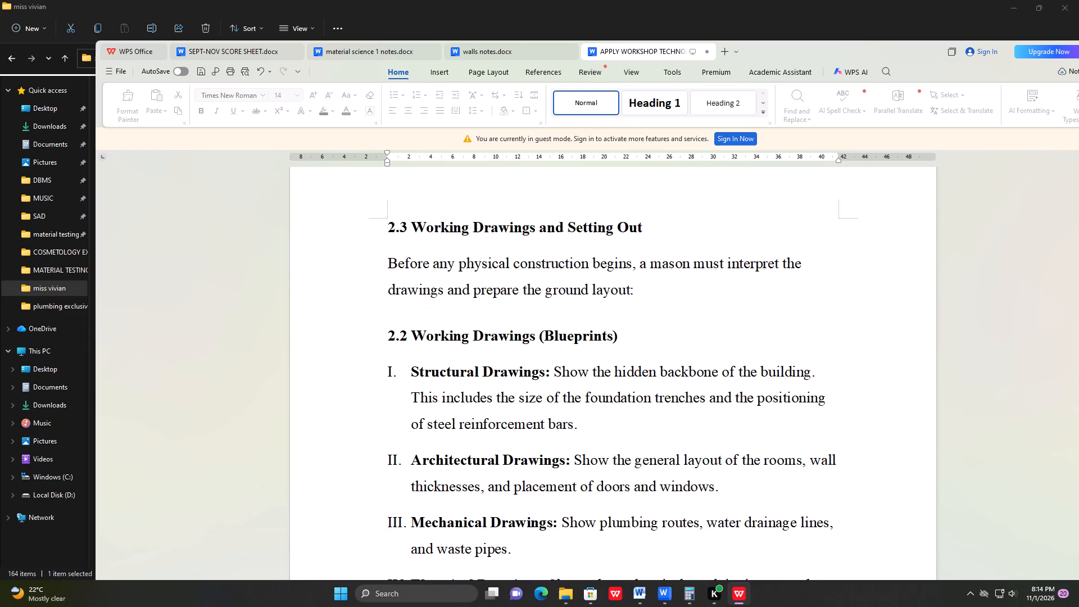
pyautogui.scroll(-9, 741, 369)
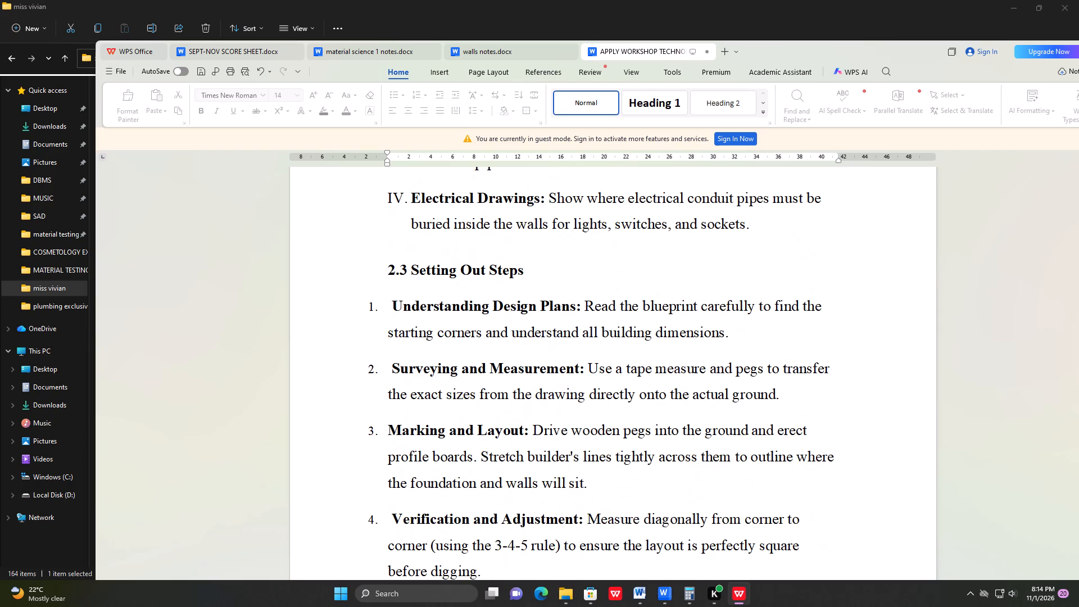
pyautogui.scroll(-3, 741, 352)
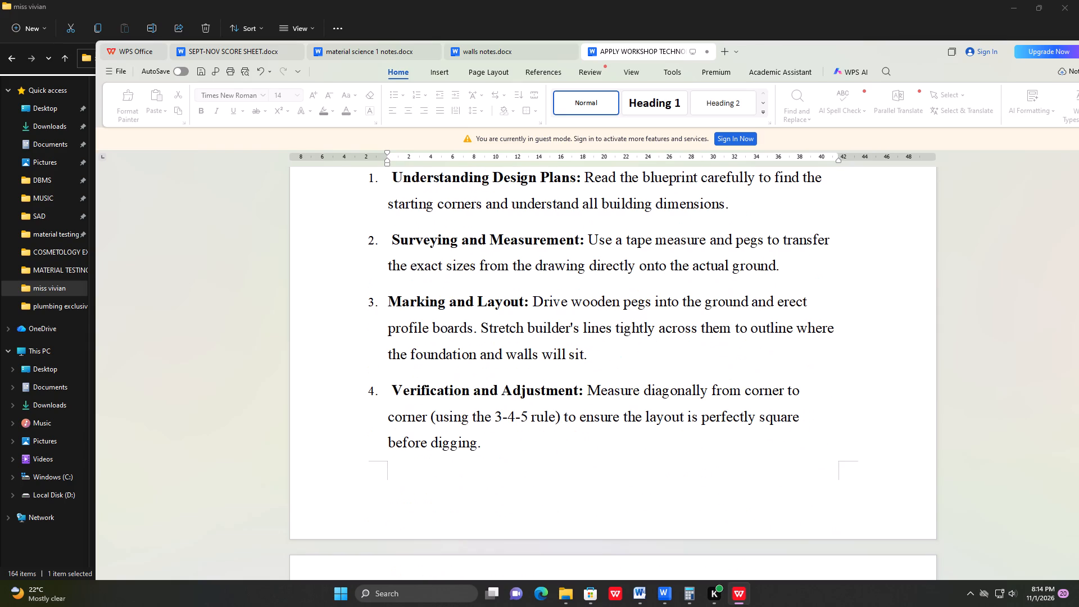
pyautogui.scroll(-3, 741, 352)
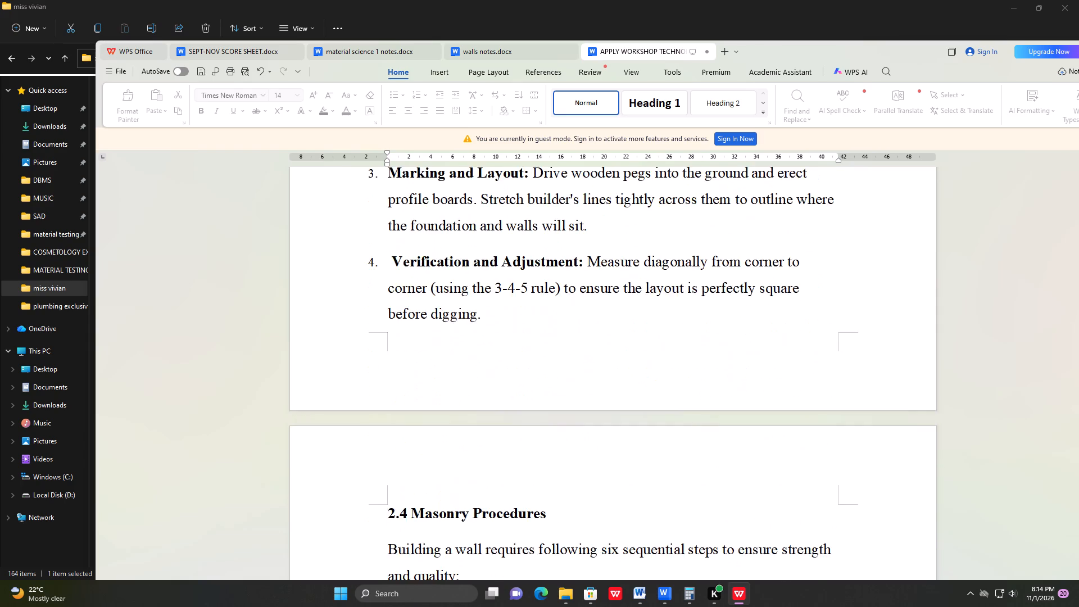
pyautogui.scroll(-7, 741, 352)
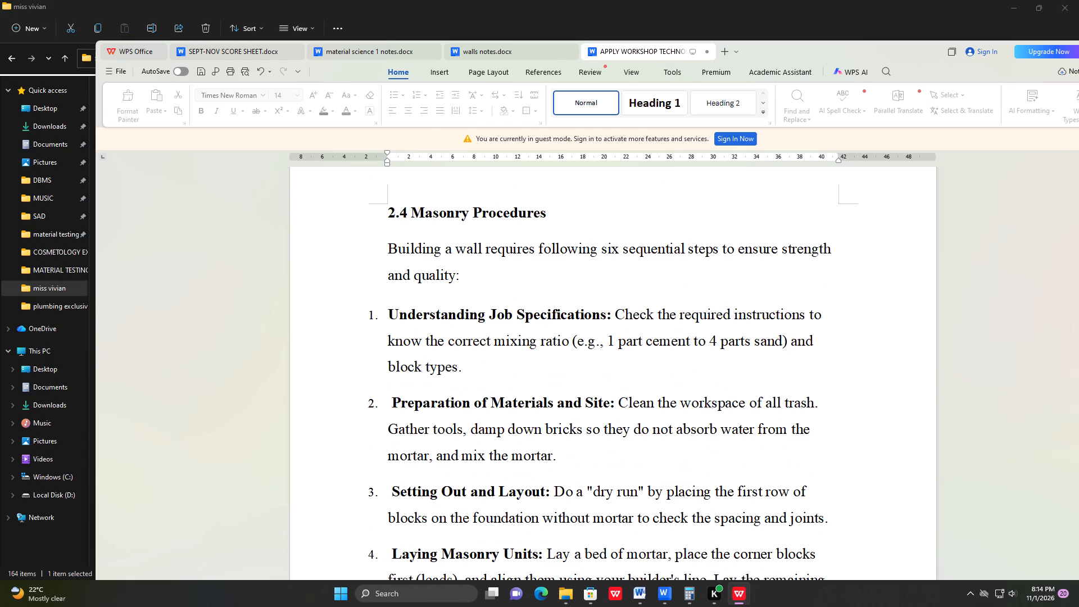
# Insert two blank lines after the final-phase sentence to push the 2.5 Masonry Works Finishes heading onto the next page.
pyautogui.scroll(6, 741, 348)
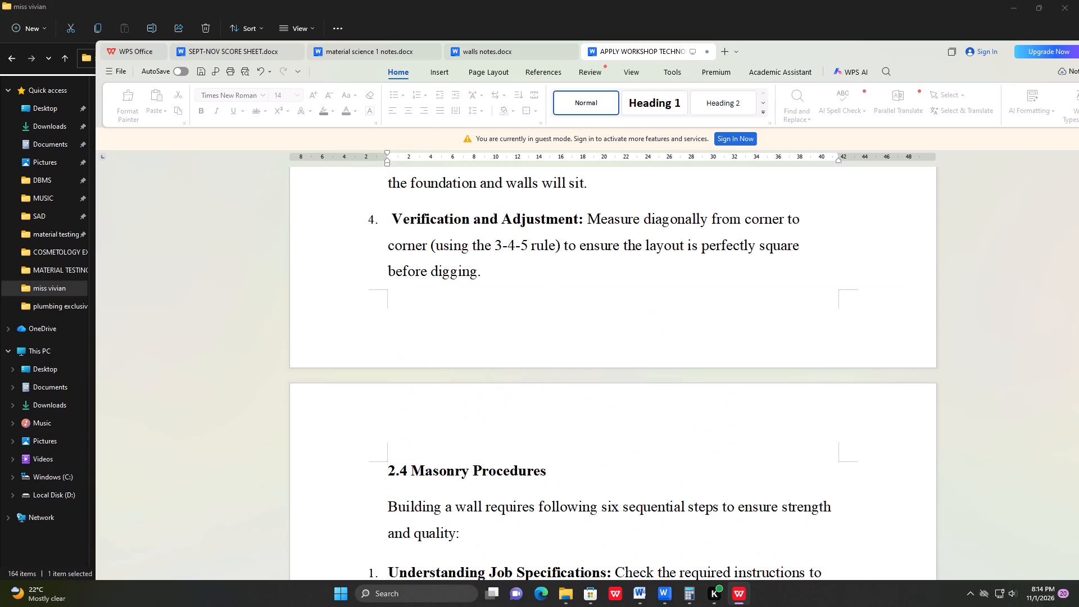
pyautogui.scroll(-10, 741, 348)
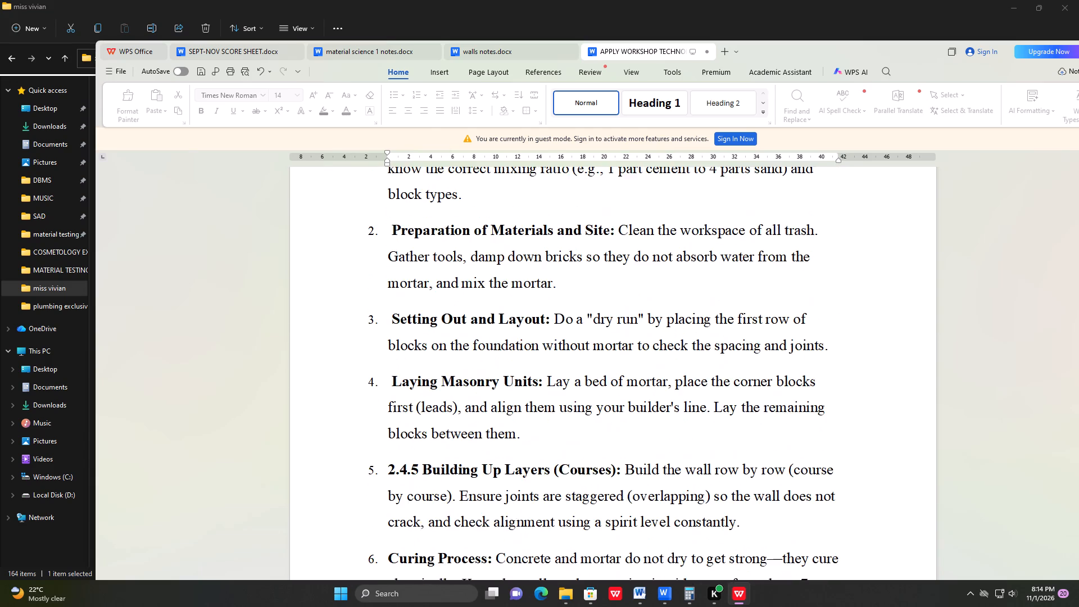
pyautogui.scroll(-8, 727, 351)
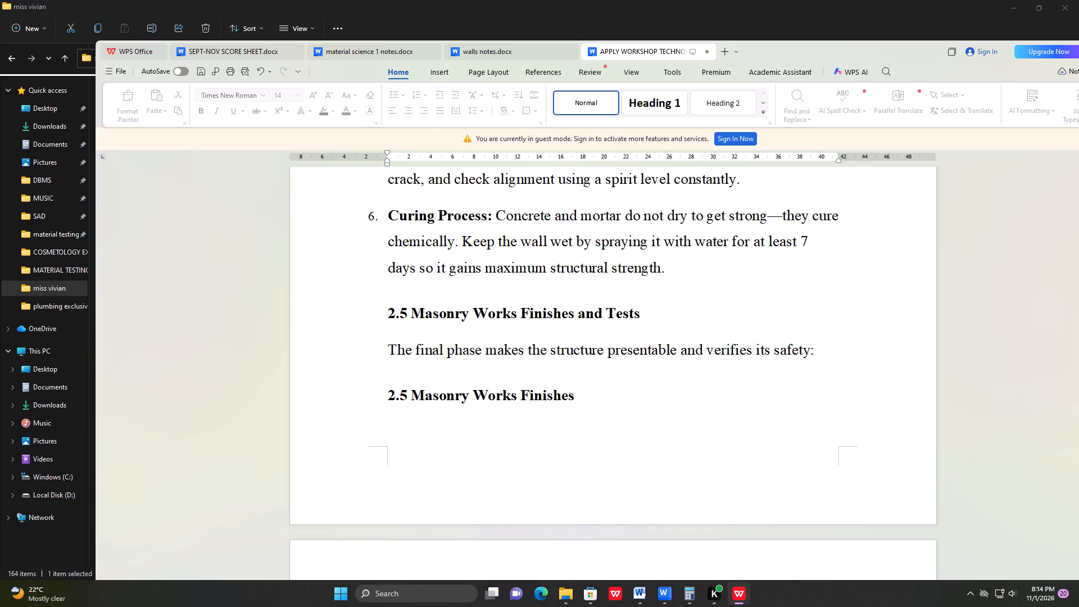
pyautogui.click(819, 357)
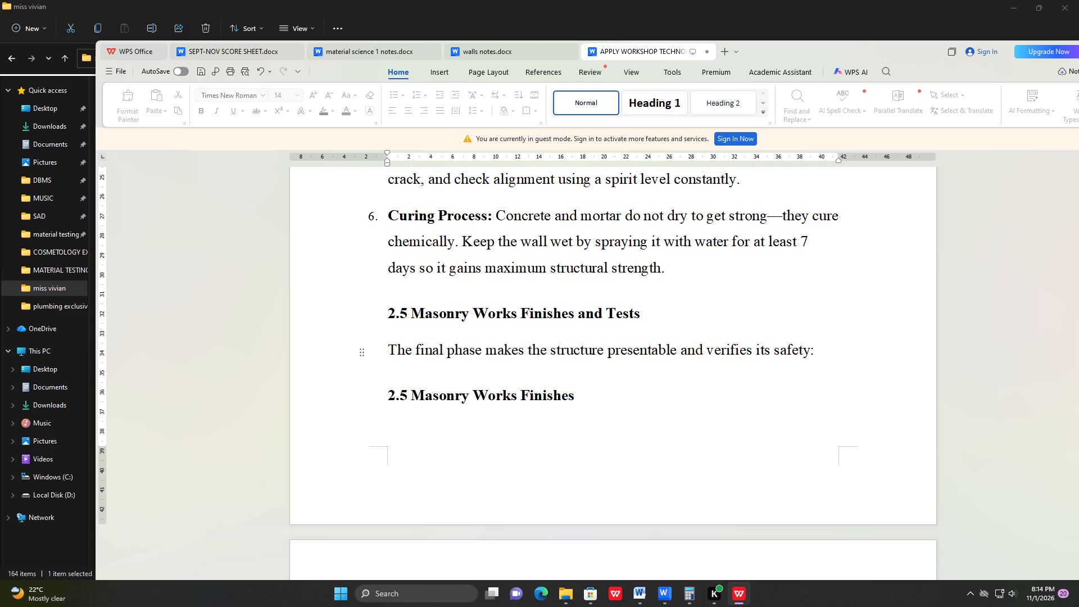
pyautogui.press('Return')
pyautogui.press('Return')
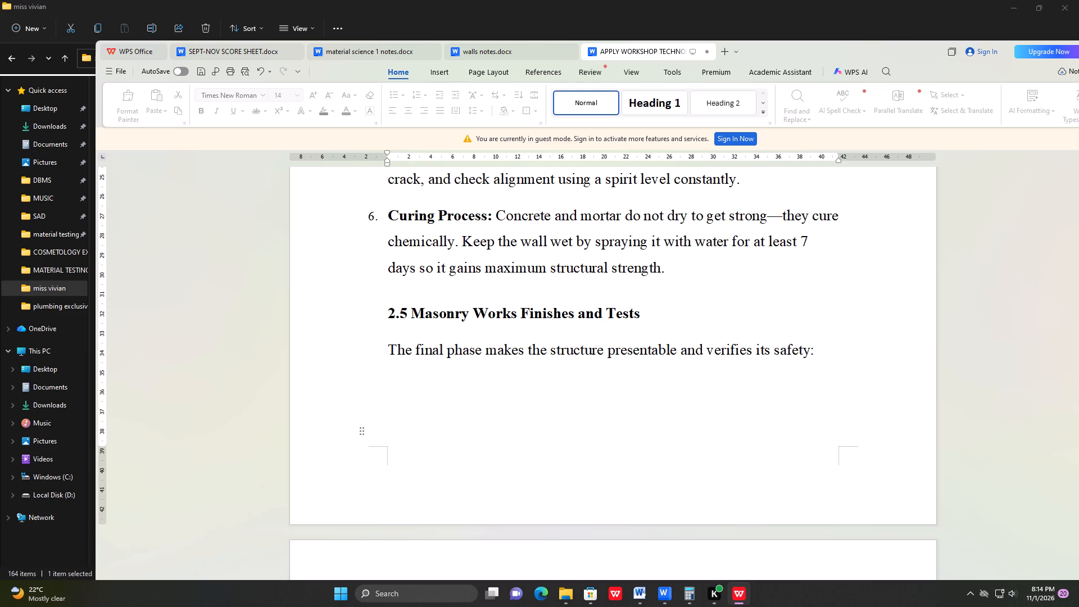
# Look through the masonry finishes, Structural Dimensions & Height Profile, Civil Structural Specifications and machinery layout sections for layout problems.
pyautogui.scroll(-15, 815, 376)
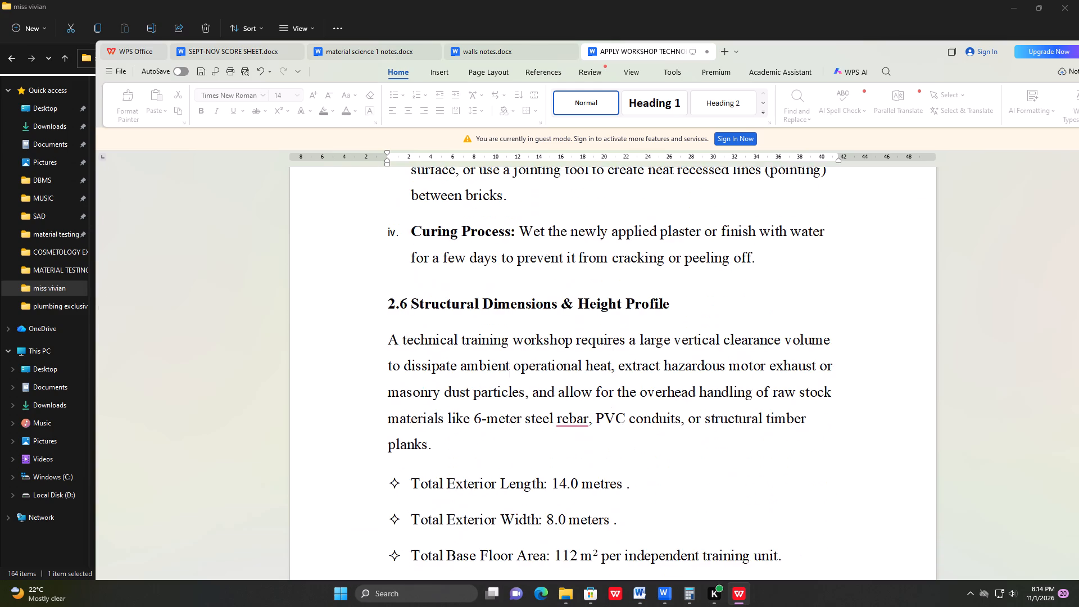
pyautogui.scroll(-17, 800, 375)
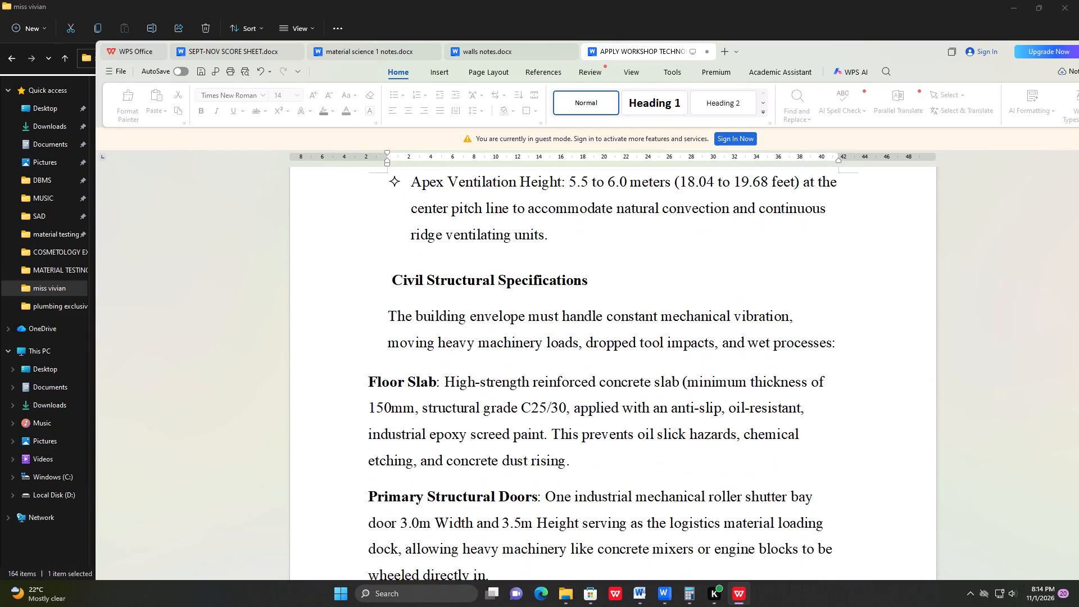
pyautogui.scroll(-4, 797, 379)
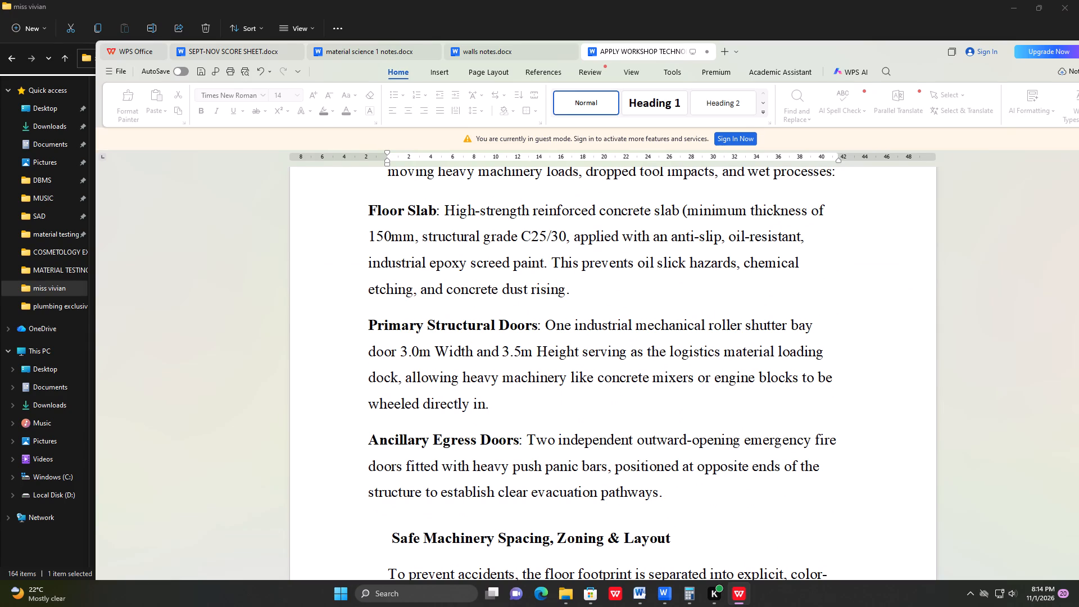
pyautogui.scroll(-10, 589, 393)
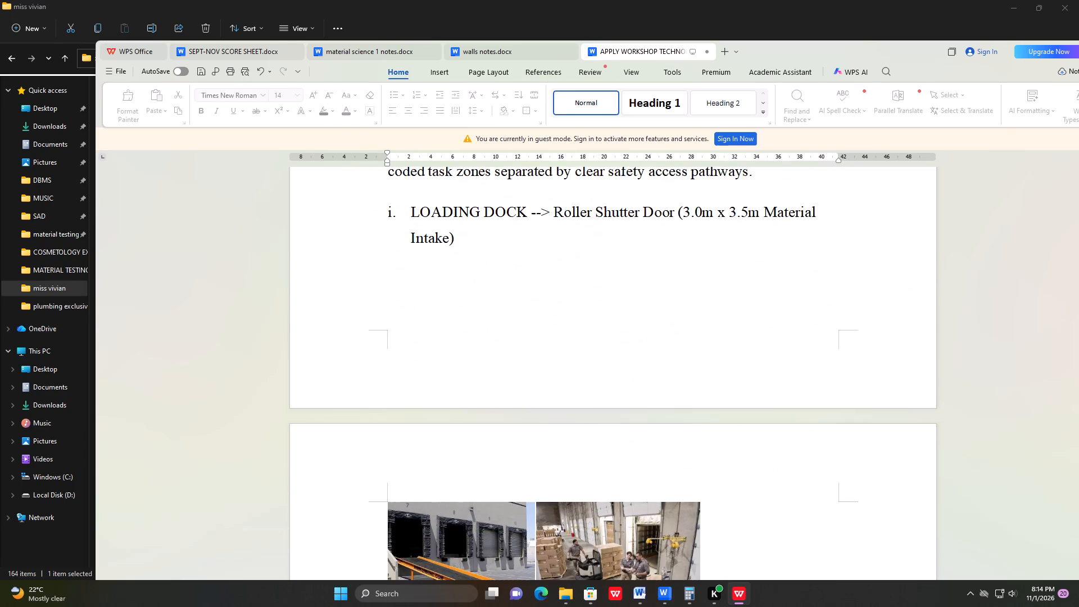
pyautogui.scroll(-3, 584, 386)
# Insert nine blank lines after the Ancillary Egress Doors paragraph to move the Safe Machinery Spacing, Zoning & Layout heading onto the next page.
pyautogui.scroll(7, 583, 386)
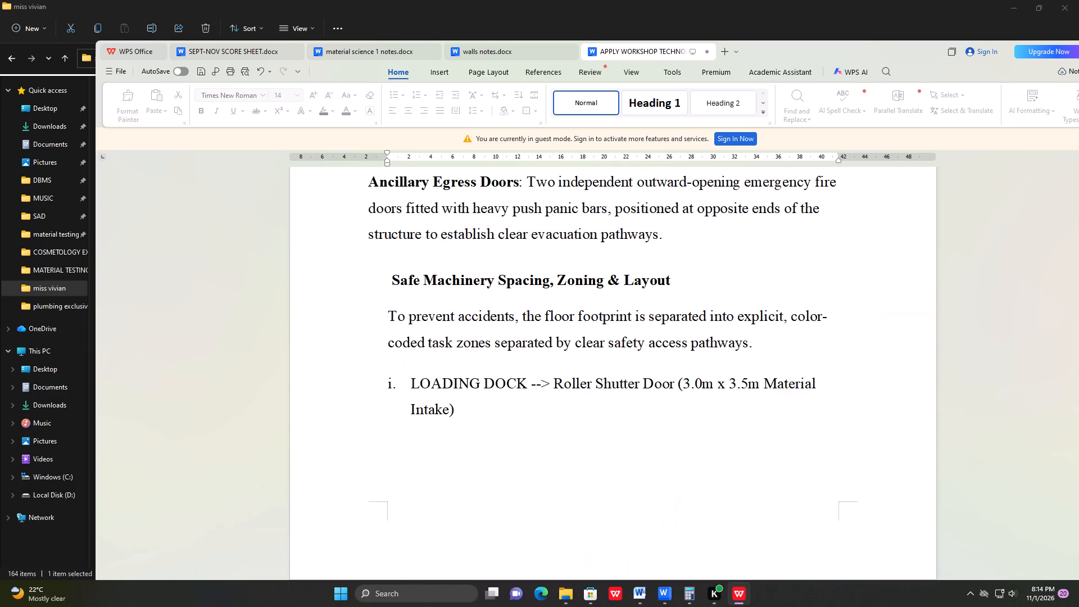
pyautogui.scroll(3, 581, 392)
pyautogui.click(642, 386)
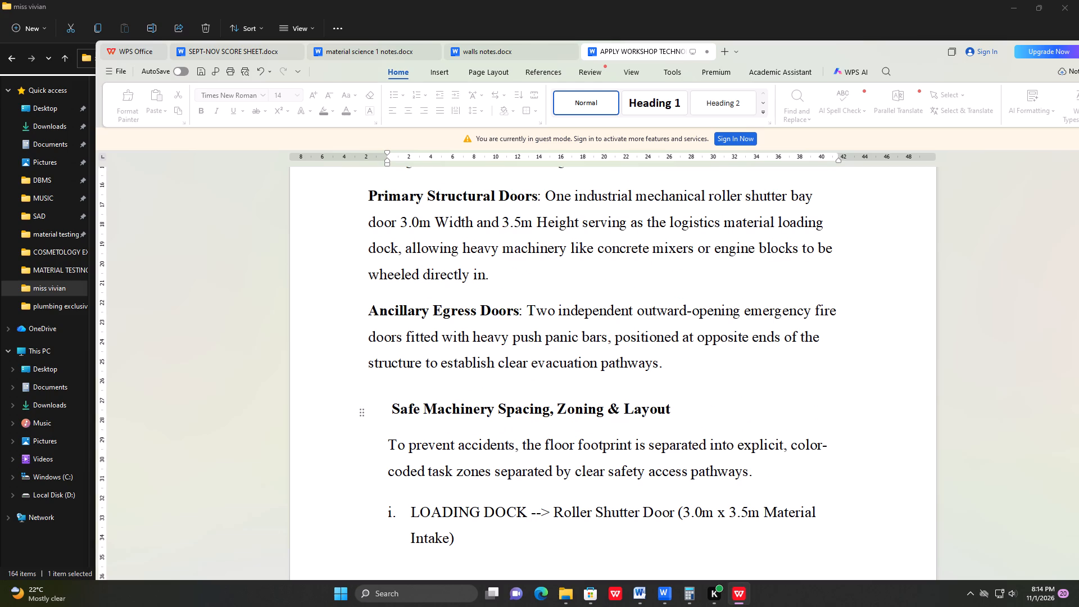
pyautogui.click(684, 377)
pyautogui.press('Return')
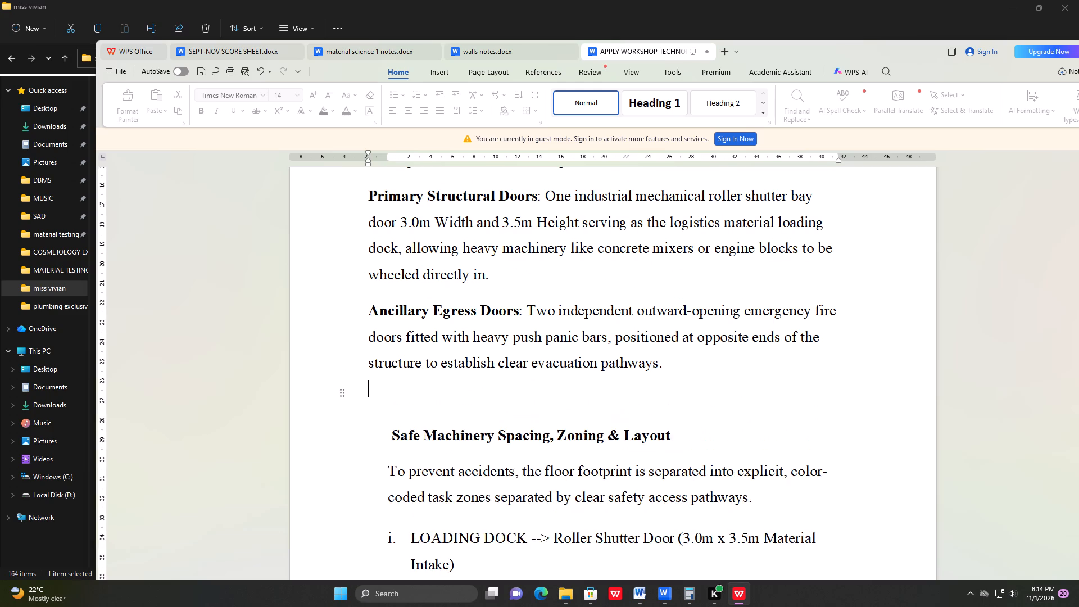
pyautogui.press('Return')
pyautogui.press('Return')
pyautogui.press('Return')
pyautogui.press('Return')
pyautogui.press('Return')
pyautogui.press('Return')
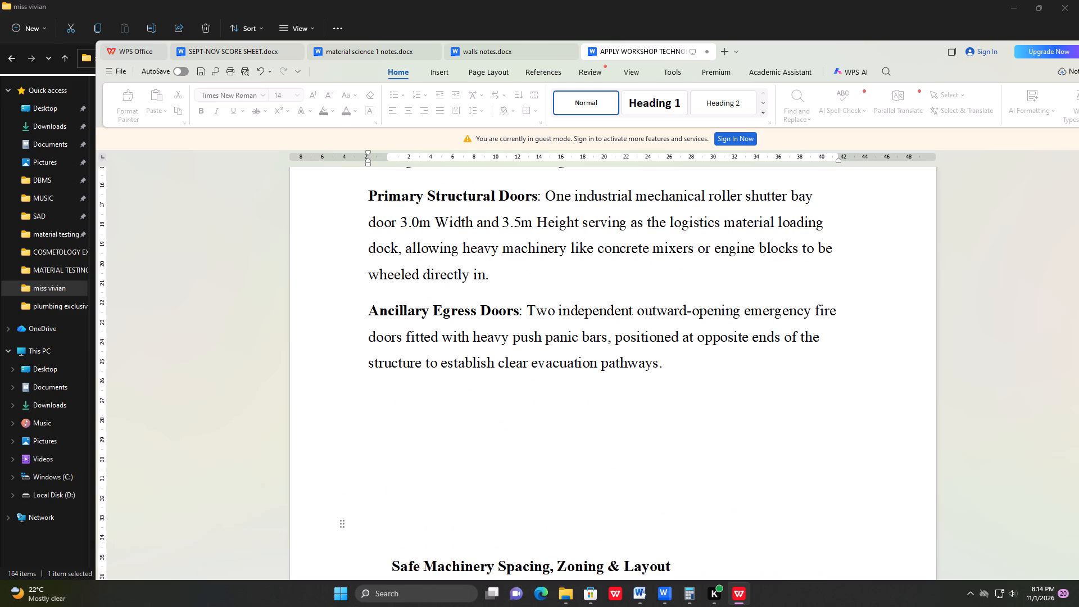
pyautogui.scroll(-4, 665, 372)
pyautogui.press('Return')
pyautogui.press('Return')
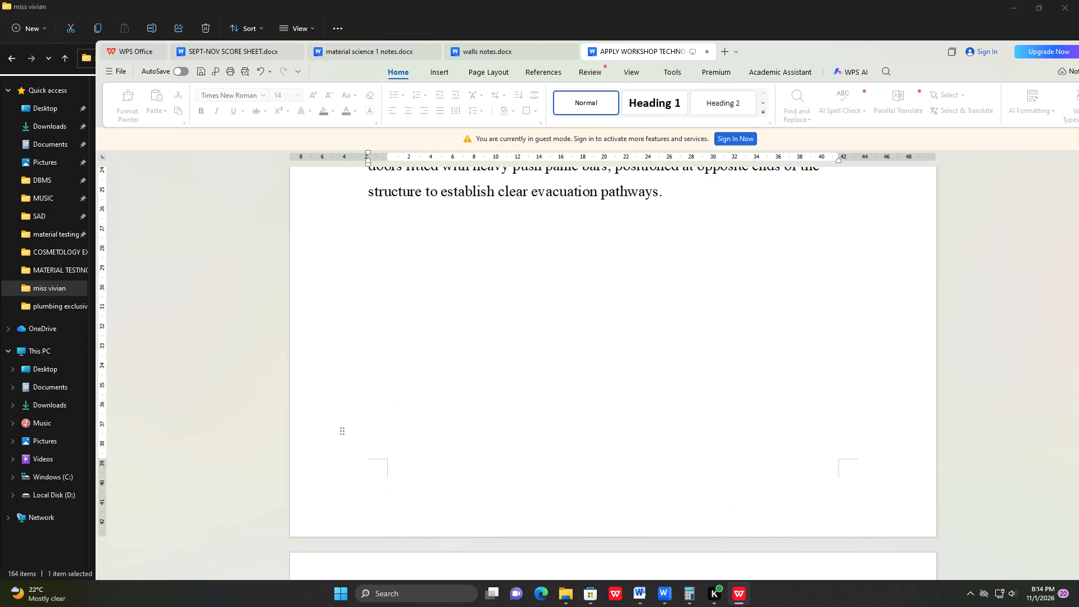
# Look through the machinery zones, Core Spacing, Utility Infrastructure Requirements and Full Structural Workshop Layout sections for layout or spelling problems.
pyautogui.scroll(-17, 659, 378)
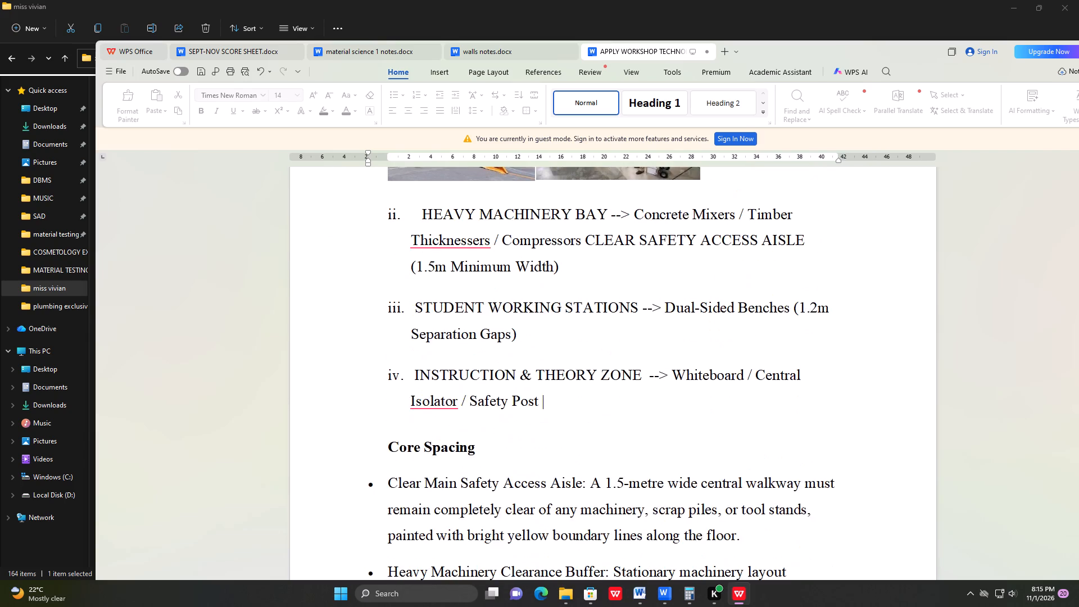
pyautogui.scroll(-18, 628, 364)
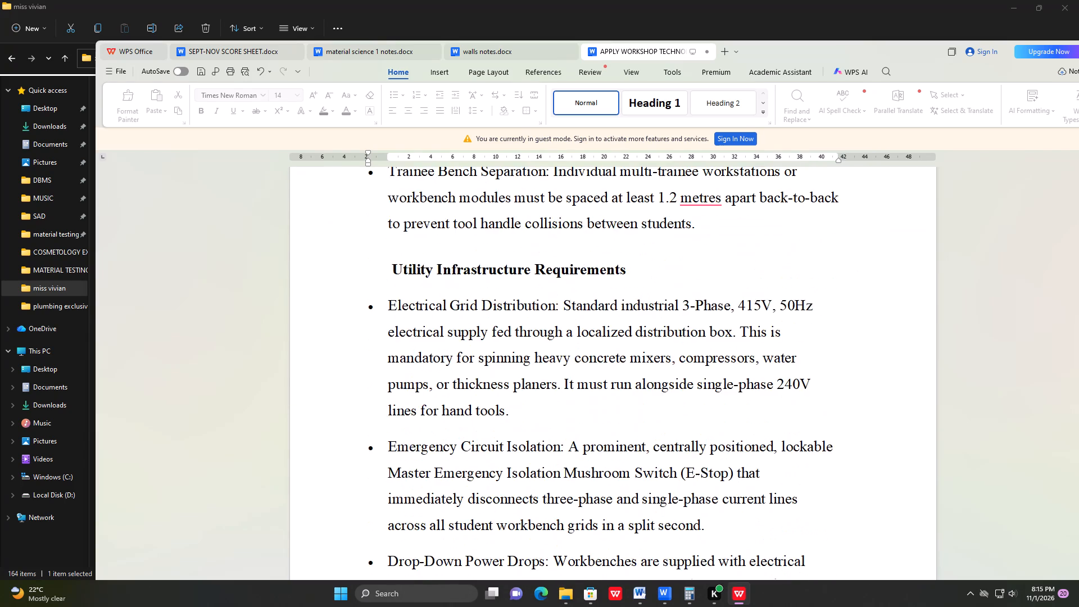
pyautogui.scroll(-17, 628, 364)
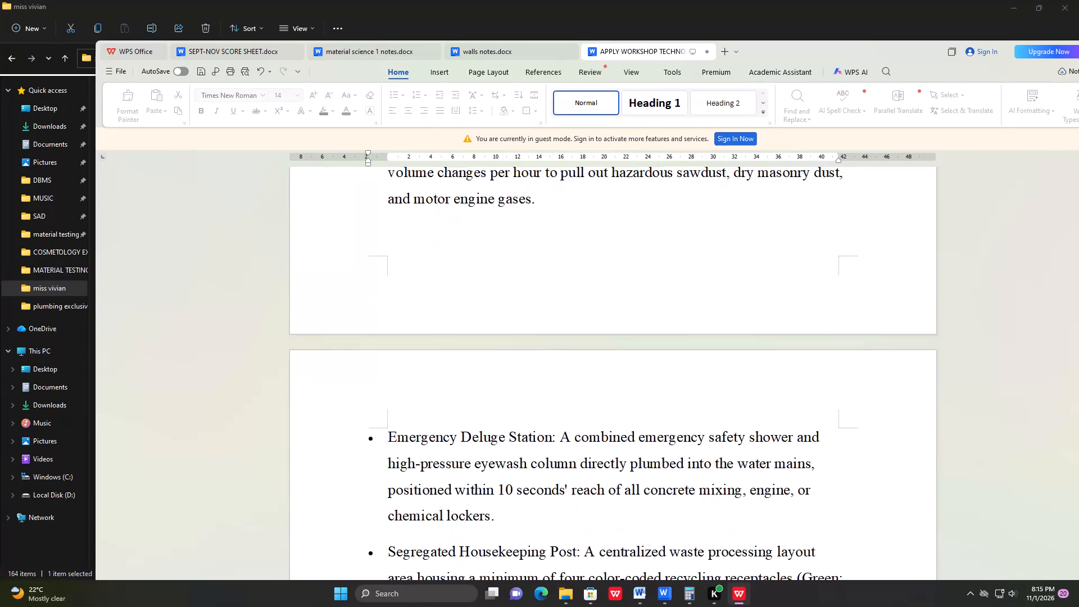
pyautogui.scroll(-8, 623, 352)
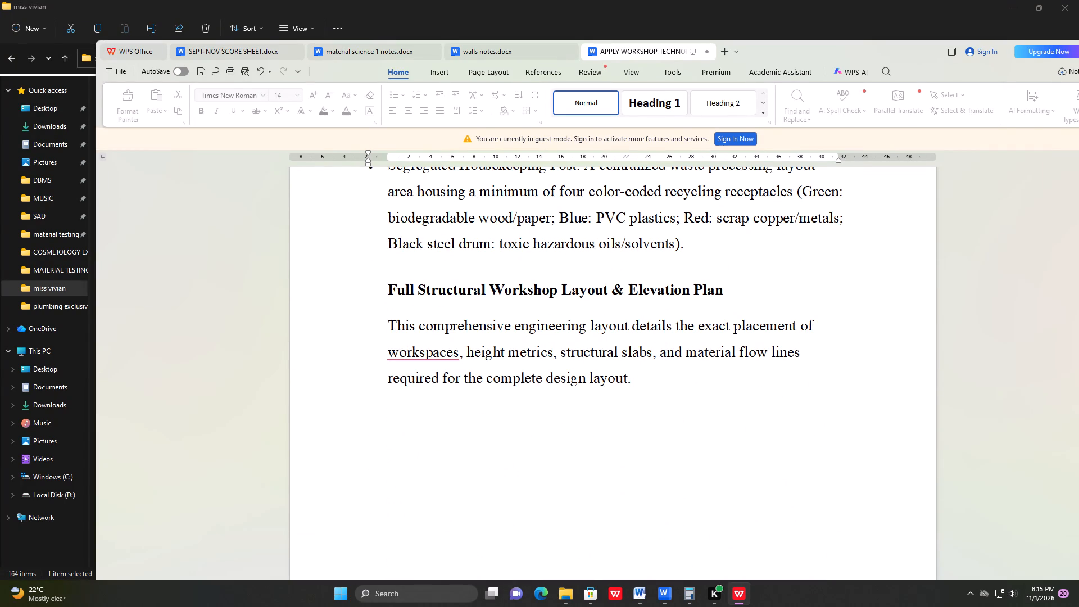
# Replace the flagged word "workspaces" with the suggestion "workspace" in the Full Structural Workshop Layout & Elevation Plan paragraph.
pyautogui.click(434, 360)
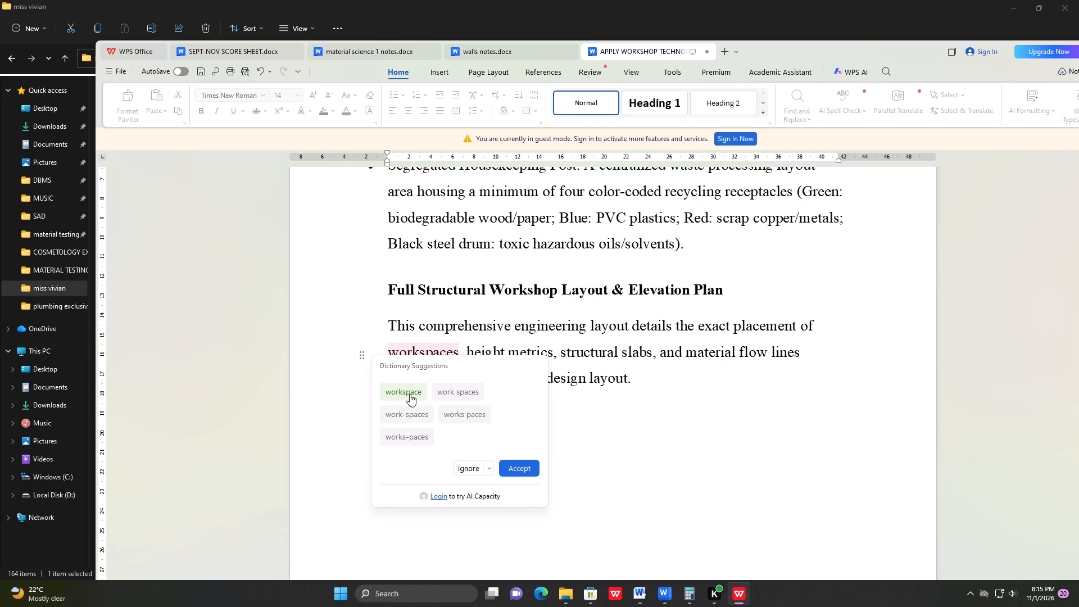
pyautogui.click(410, 394)
pyautogui.click(529, 475)
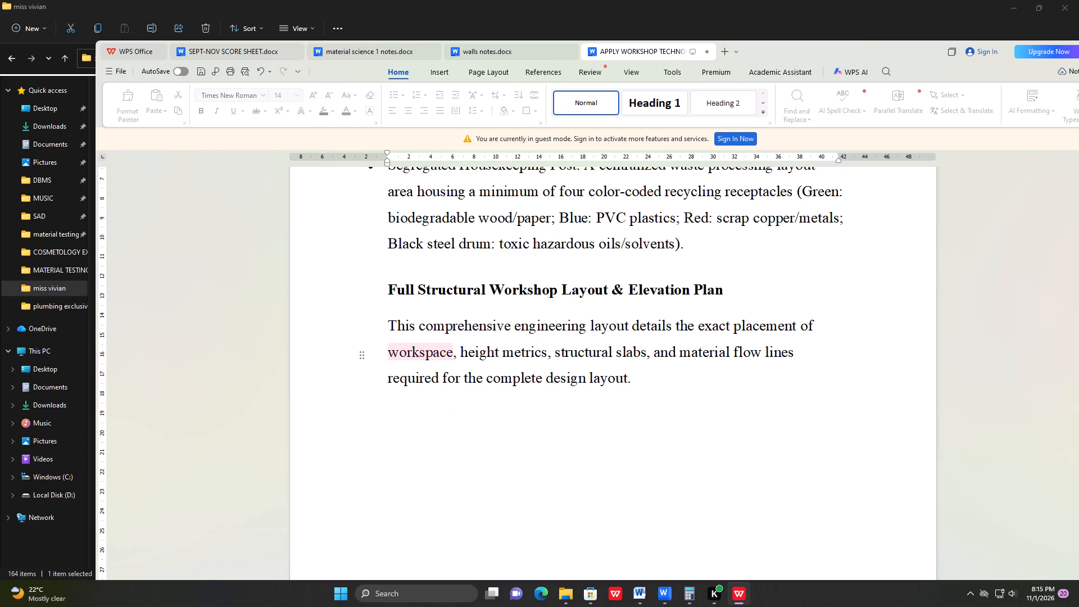
# Shrink the workshop floor plan and elevation picture to about 4.44 in high by 4.37 in wide so it fits below its introductory paragraph.
pyautogui.scroll(-17, 557, 478)
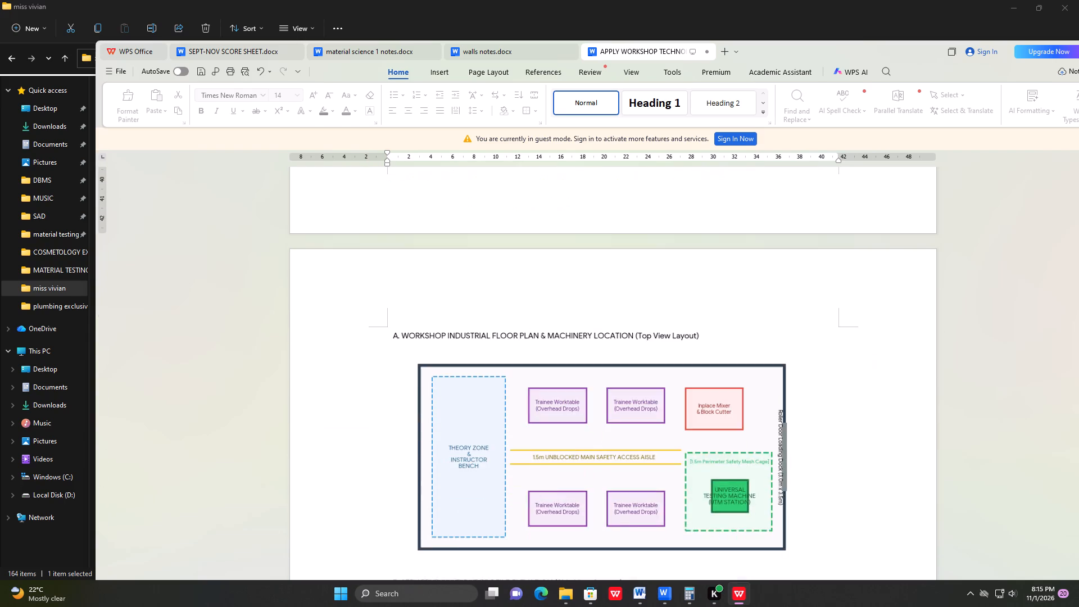
pyautogui.scroll(-1, 554, 457)
pyautogui.scroll(4, 553, 452)
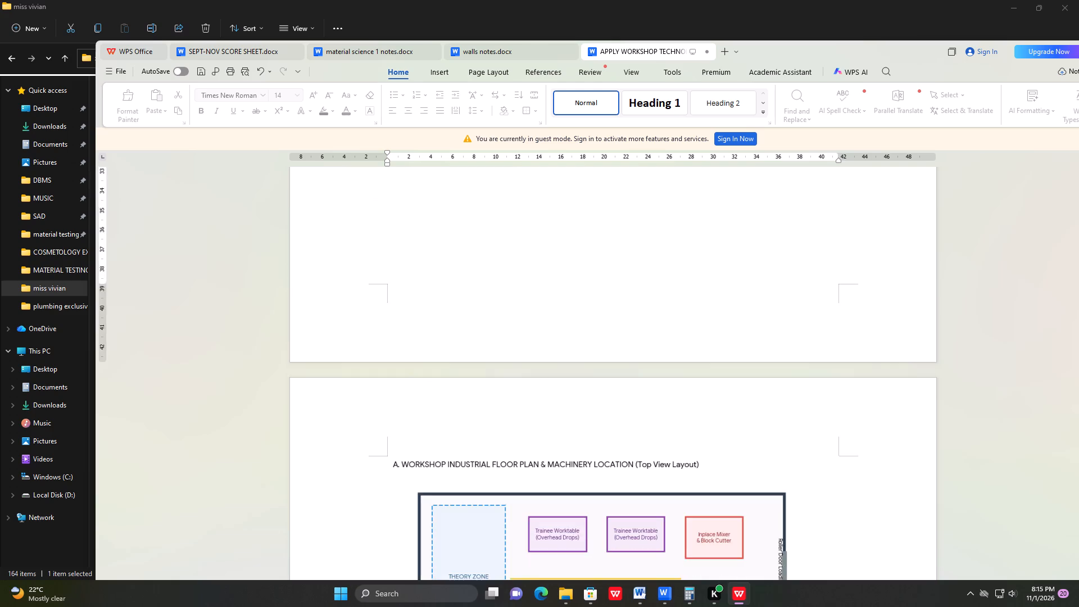
pyautogui.scroll(11, 547, 440)
pyautogui.scroll(-5, 536, 456)
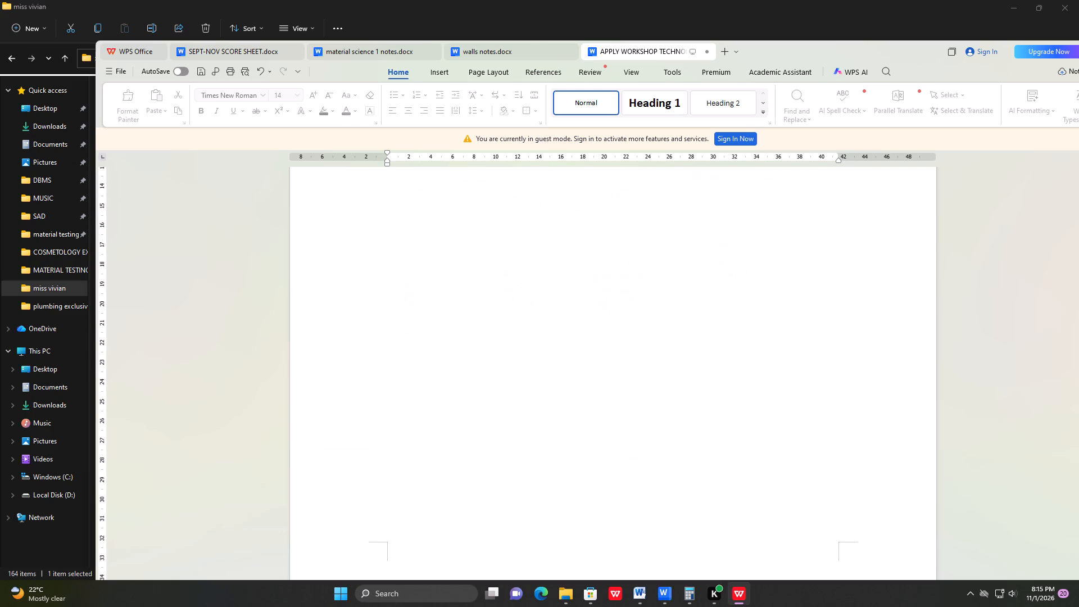
pyautogui.scroll(-9, 537, 425)
pyautogui.click(605, 456)
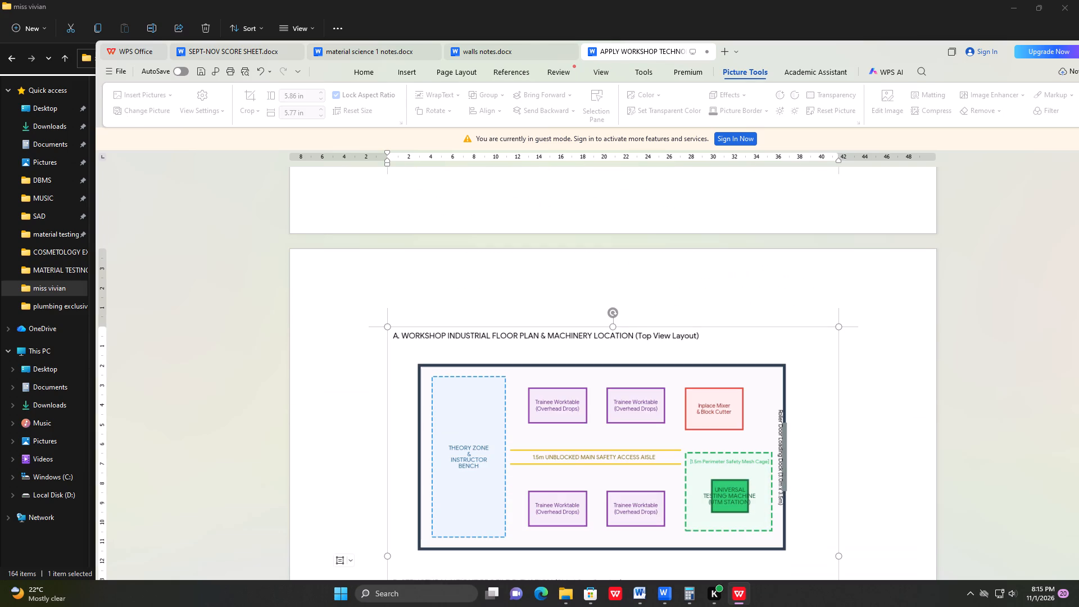
pyautogui.moveTo(838, 328); pyautogui.dragTo(791, 449)
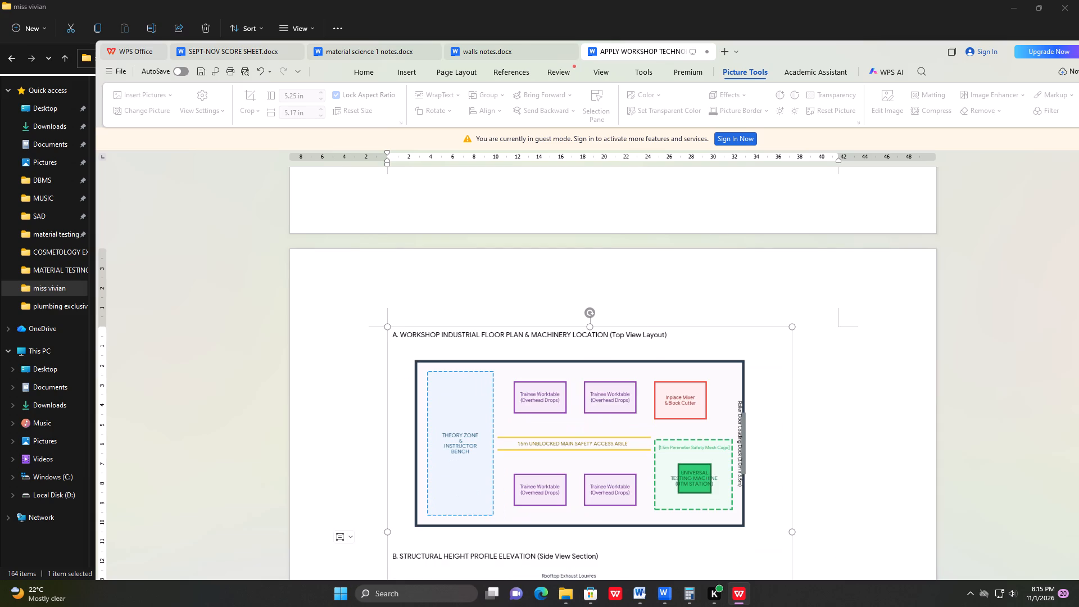
pyautogui.moveTo(791, 328); pyautogui.dragTo(790, 334)
pyautogui.moveTo(790, 334); pyautogui.dragTo(729, 437)
pyautogui.scroll(3, 726, 434)
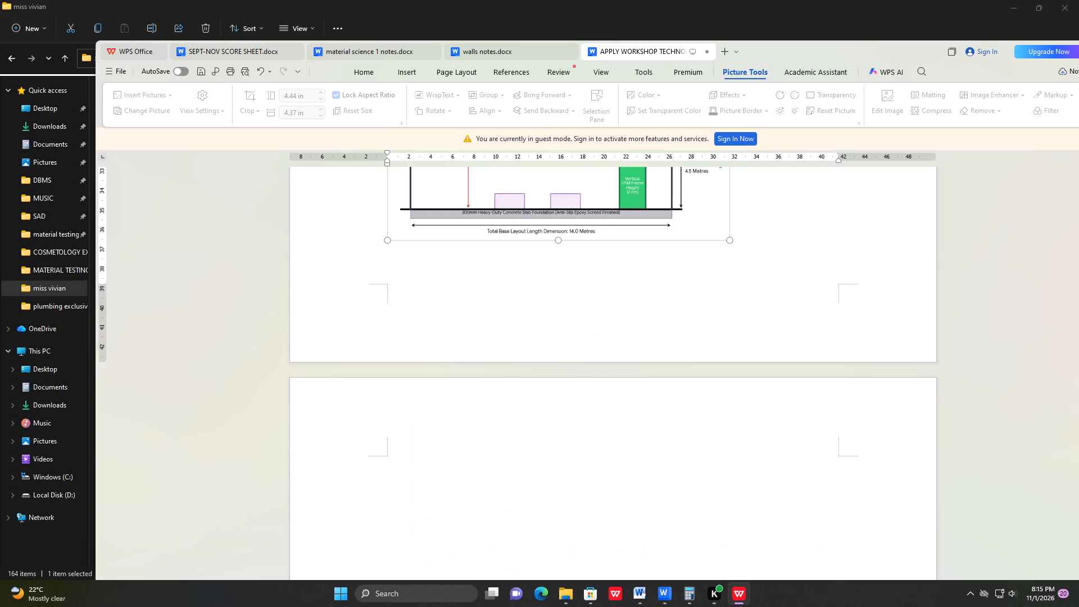
pyautogui.scroll(8, 723, 440)
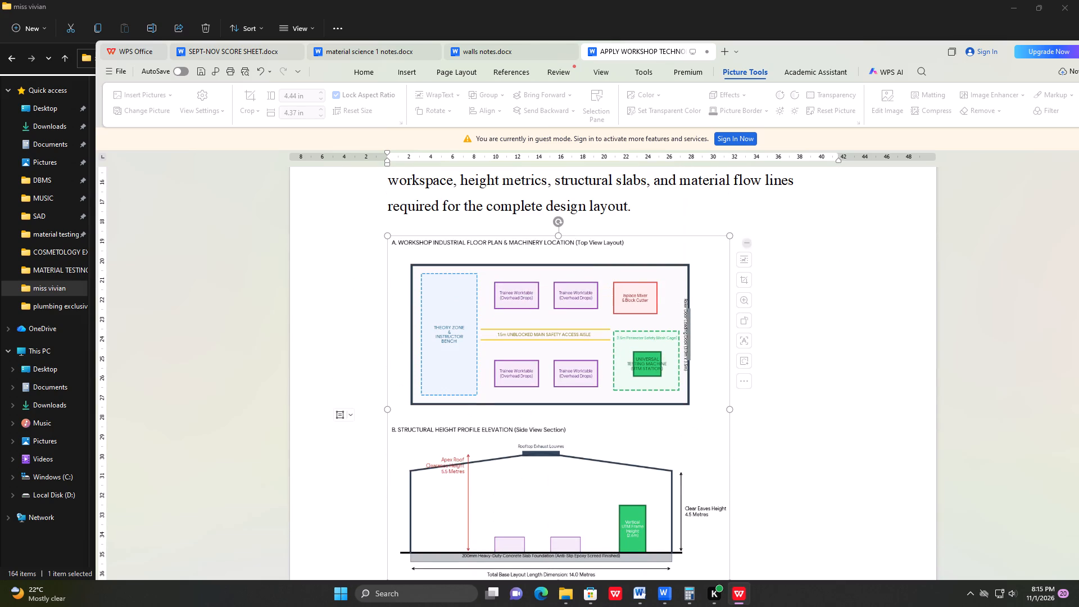
pyautogui.click(785, 461)
# Delete the three blank lines above the 2.7 Masonry Works Tests heading so it starts at the top of its page.
pyautogui.scroll(-9, 788, 454)
pyautogui.scroll(-4, 726, 452)
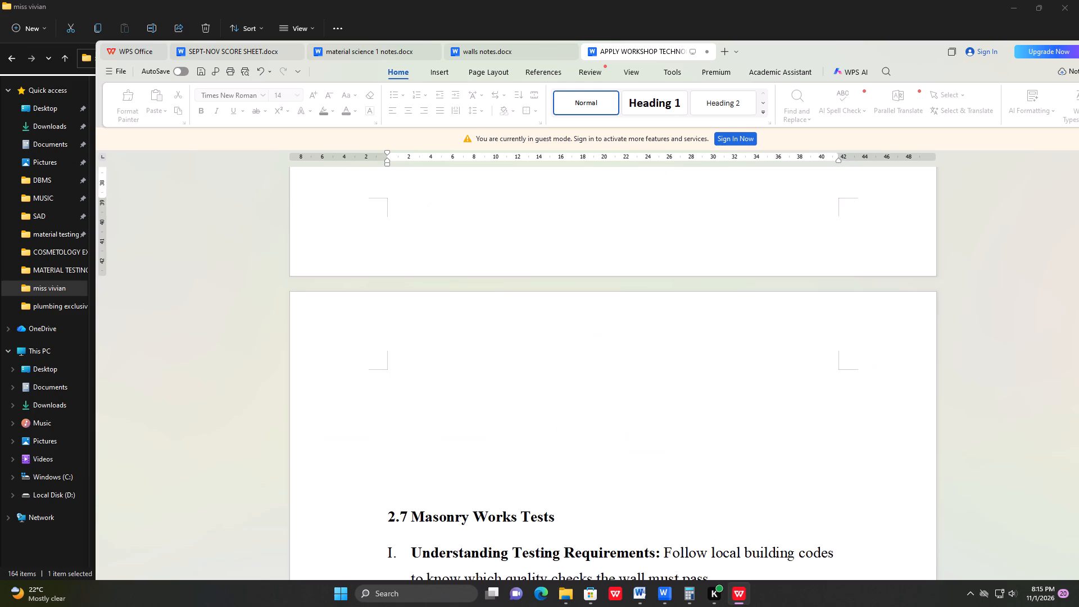
pyautogui.click(488, 386)
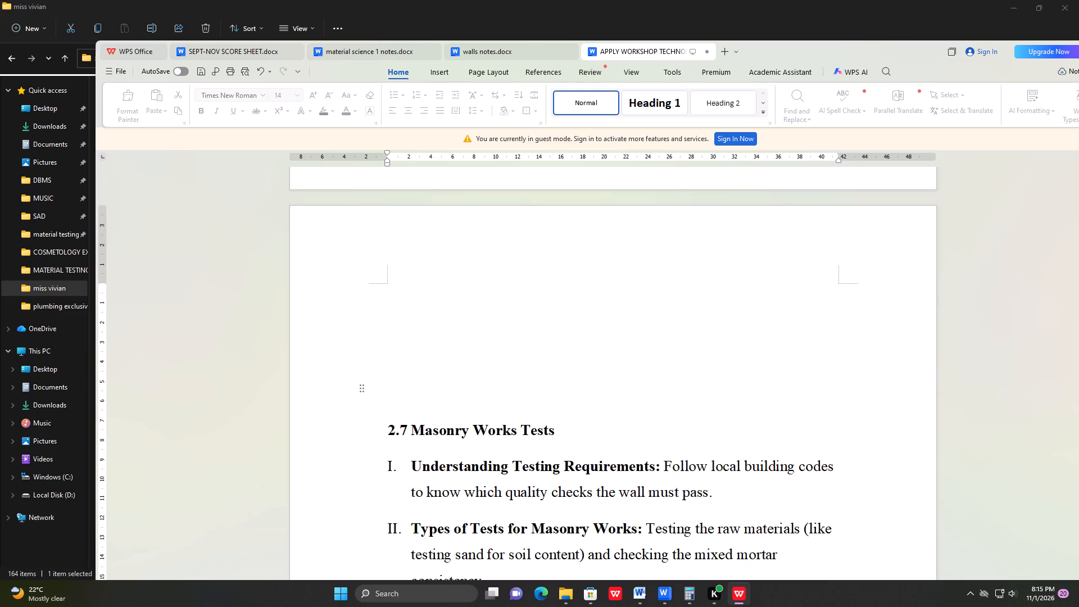
pyautogui.press('BackSpace')
pyautogui.press('BackSpace')
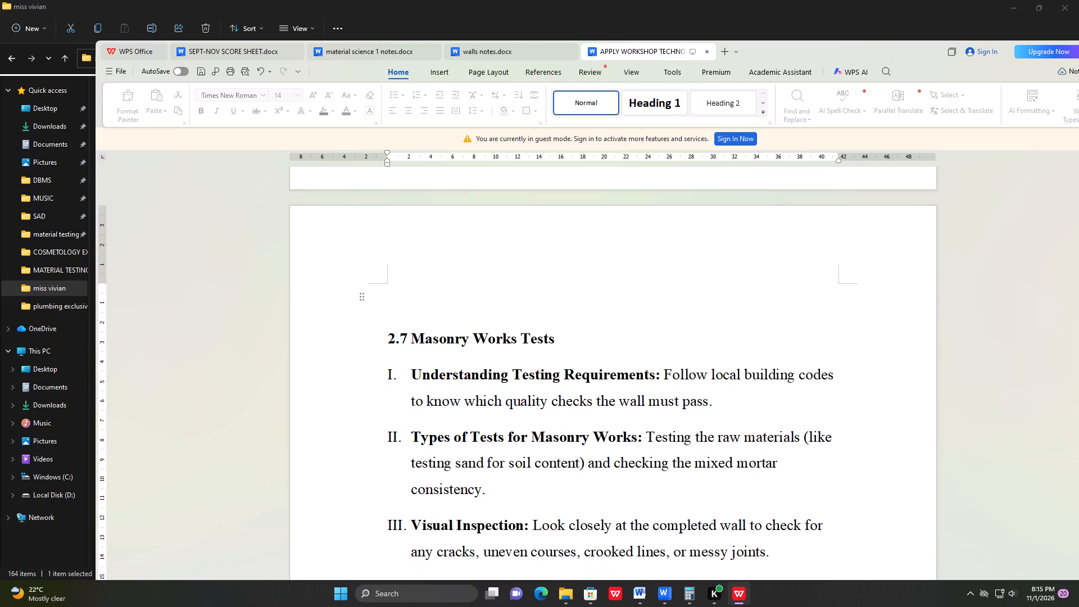
pyautogui.scroll(-2, 497, 356)
pyautogui.press('BackSpace')
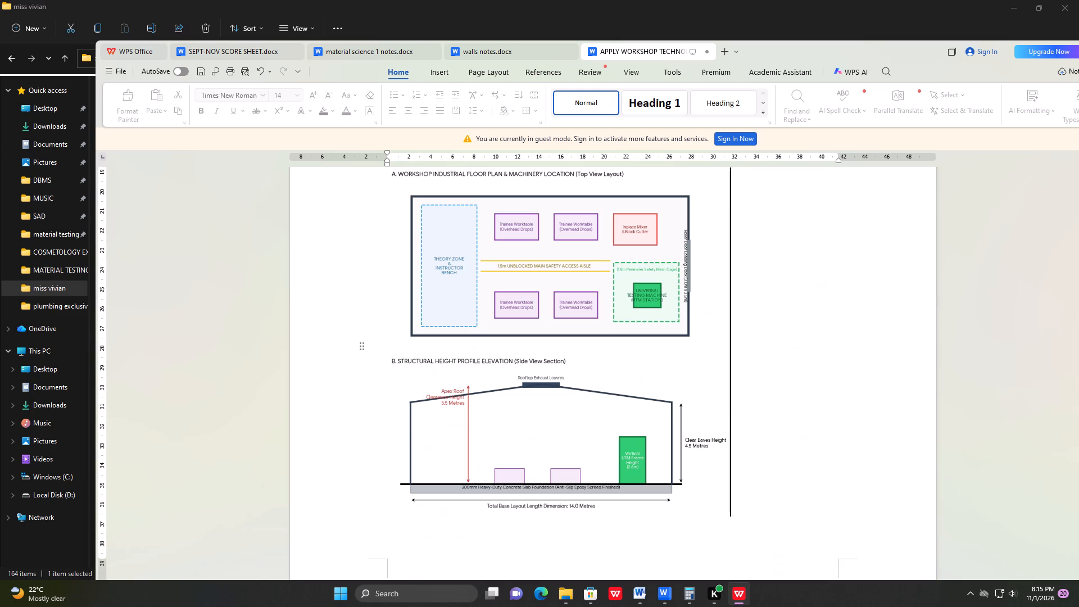
pyautogui.scroll(-7, 493, 360)
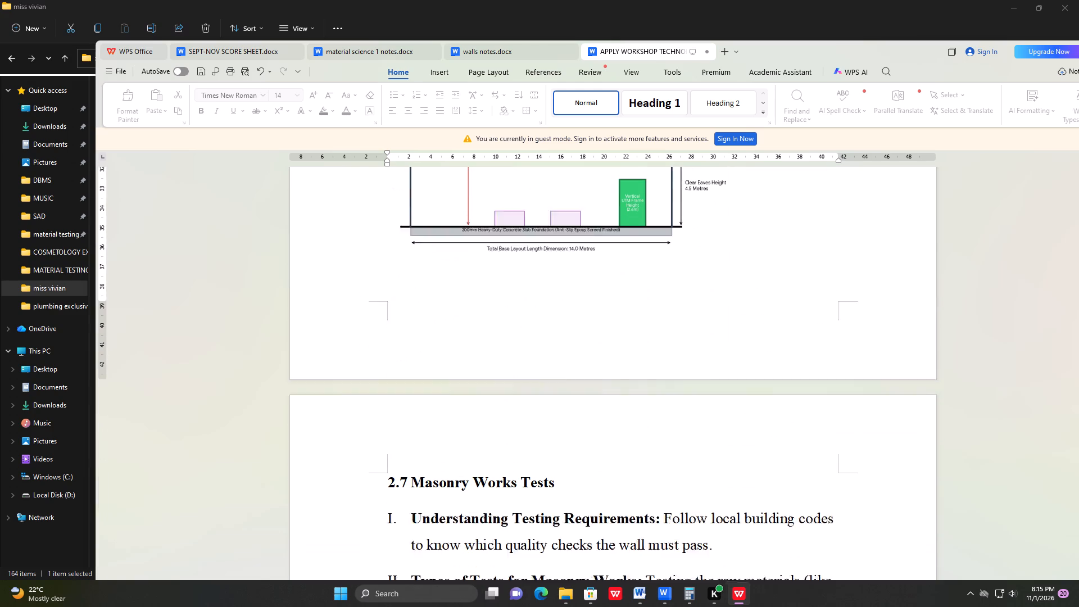
pyautogui.scroll(-5, 497, 357)
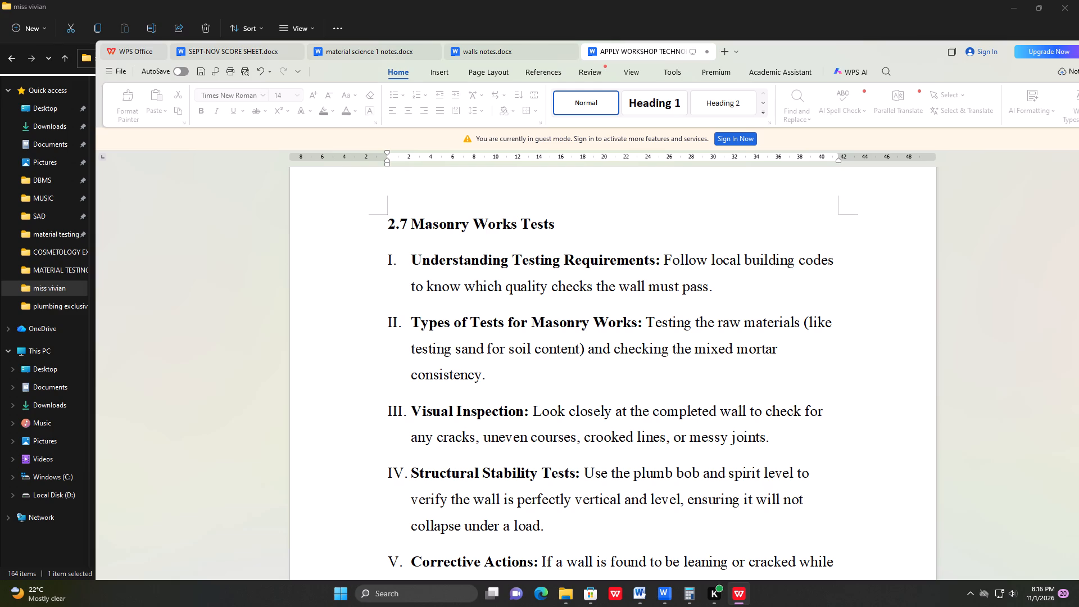
# Check the page layout of the 2.7 Masonry Works Tests and 3.1 Workshop Safety Hazards in Carpentry sections.
pyautogui.scroll(-5, 672, 368)
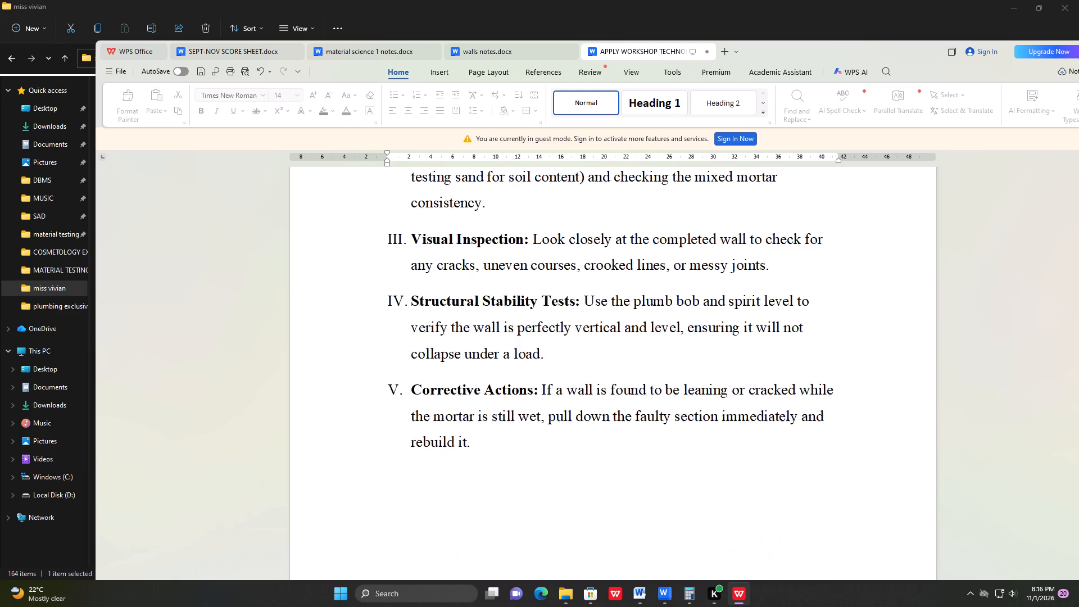
pyautogui.scroll(-15, 673, 365)
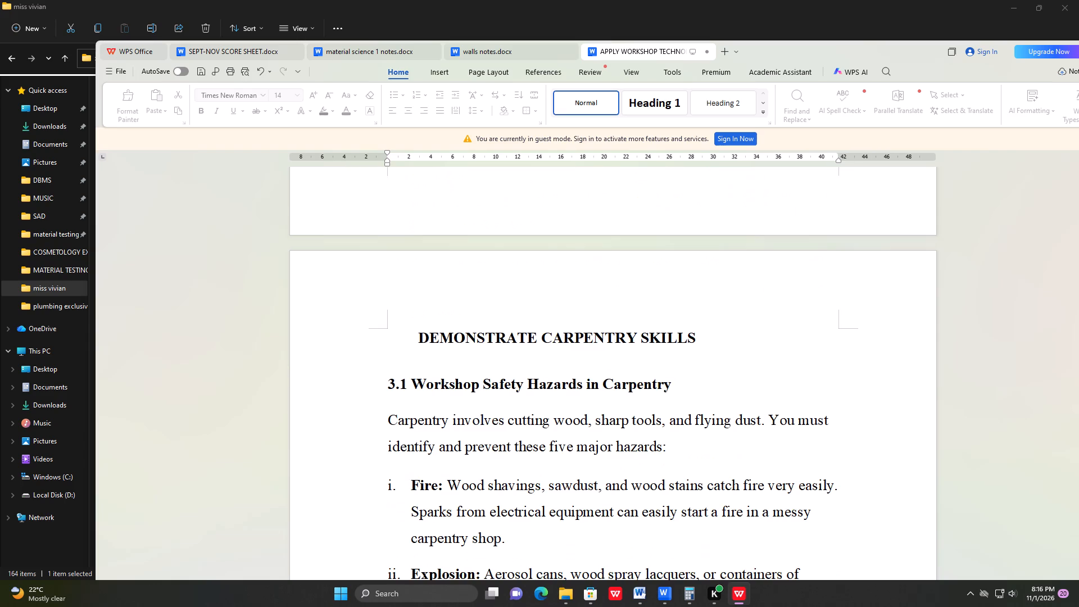
pyautogui.scroll(-12, 659, 366)
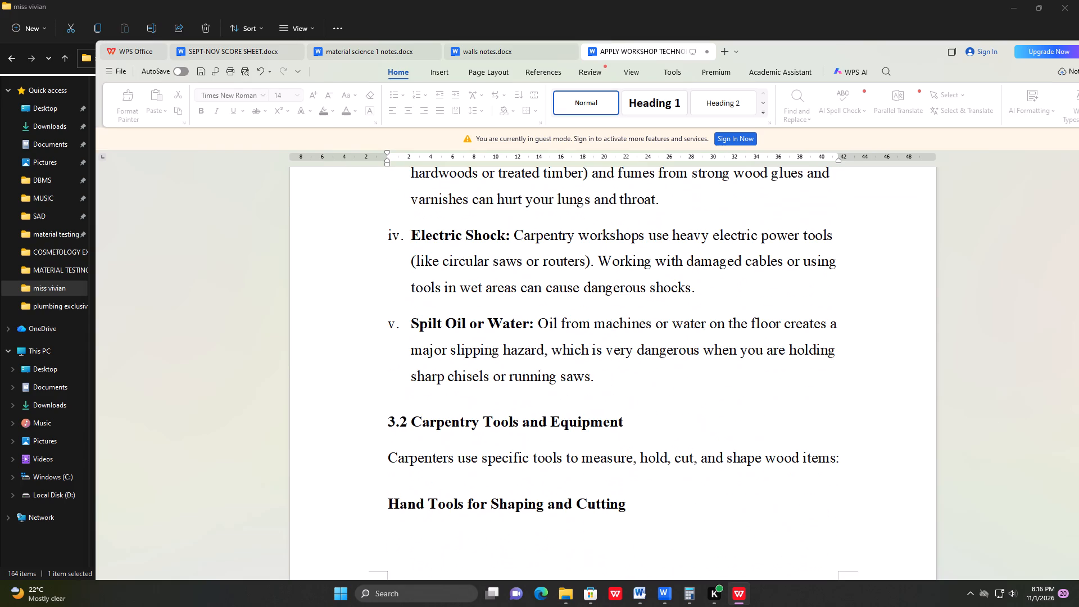
pyautogui.scroll(20, 658, 360)
pyautogui.scroll(16, 615, 392)
pyautogui.scroll(-2, 606, 389)
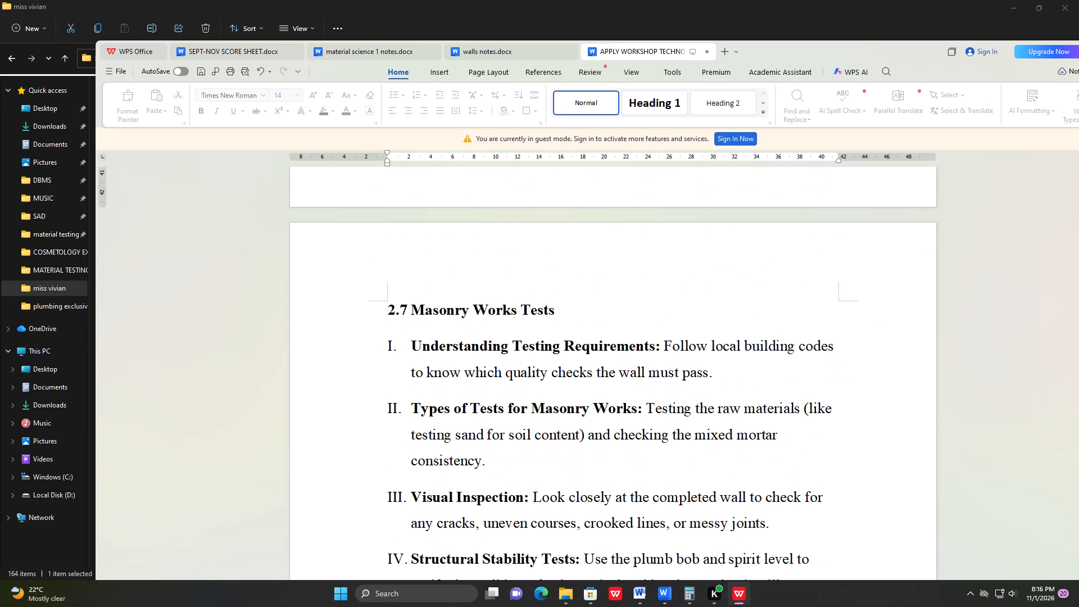
pyautogui.scroll(-4, 606, 389)
pyautogui.scroll(1, 606, 389)
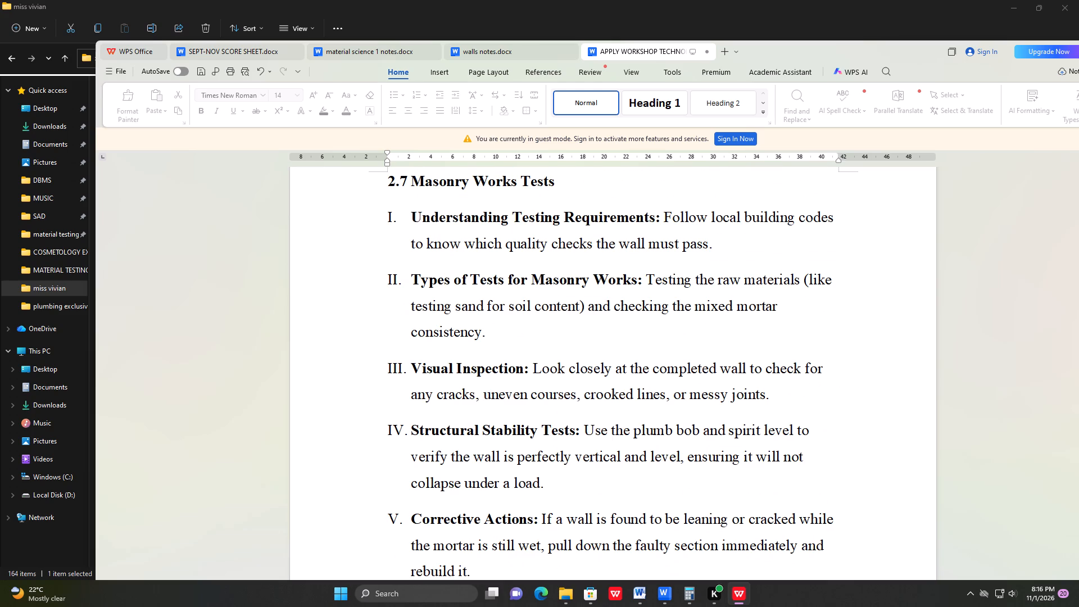
pyautogui.scroll(-1, 606, 387)
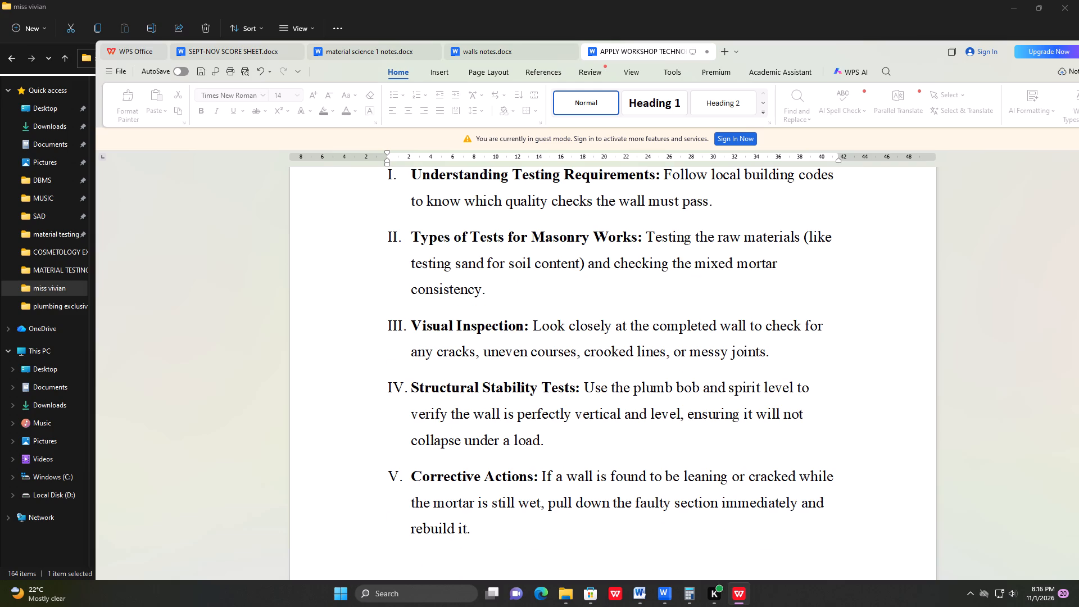
pyautogui.scroll(-5, 628, 328)
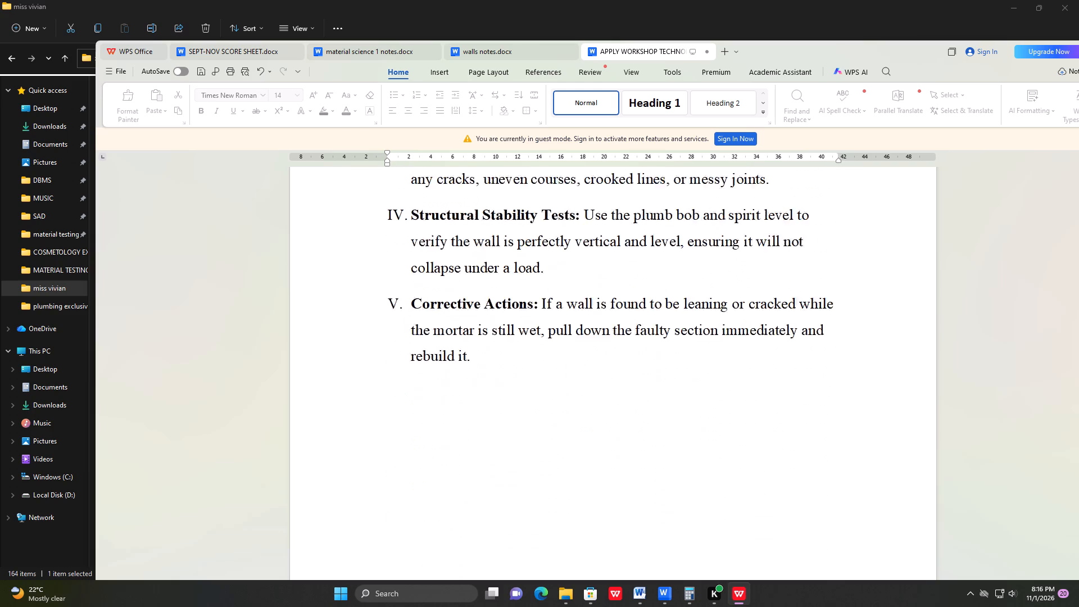
pyautogui.scroll(-14, 621, 342)
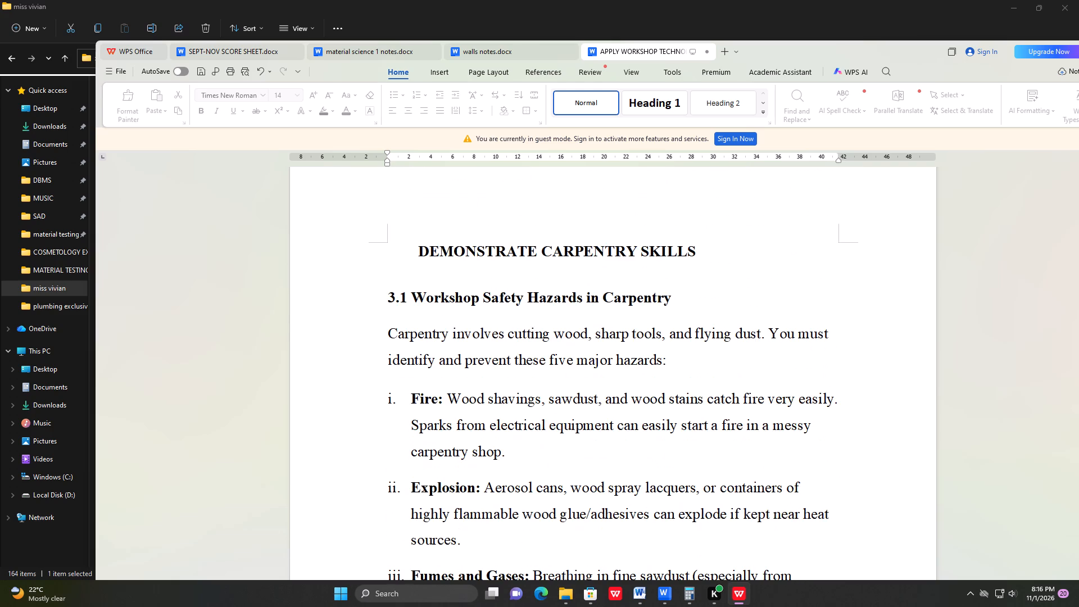
# Insert two blank lines after the "Carpenters use specific tools" sentence to push the Hand Tools for Shaping and Cutting heading onto the following page.
pyautogui.scroll(-16, 617, 350)
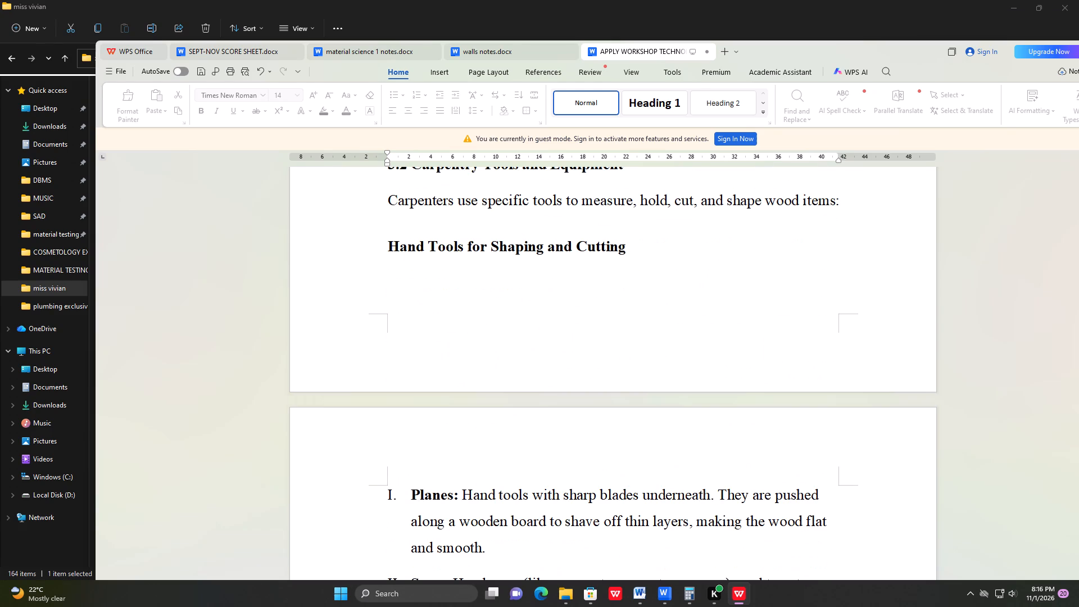
pyautogui.moveTo(868, 209); pyautogui.dragTo(862, 210)
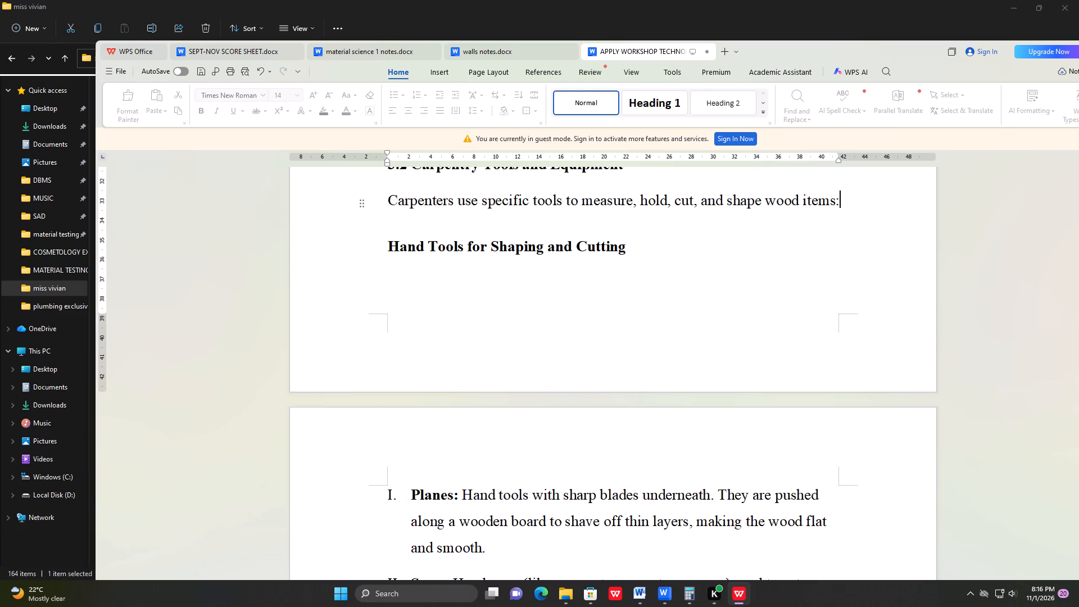
pyautogui.press('Return')
pyautogui.press('Return')
# Insert five blank lines above the Holding and Measuring Tools heading so it starts on the following page with its clamps item.
pyautogui.scroll(-5, 864, 230)
pyautogui.scroll(-8, 829, 320)
pyautogui.scroll(-8, 772, 295)
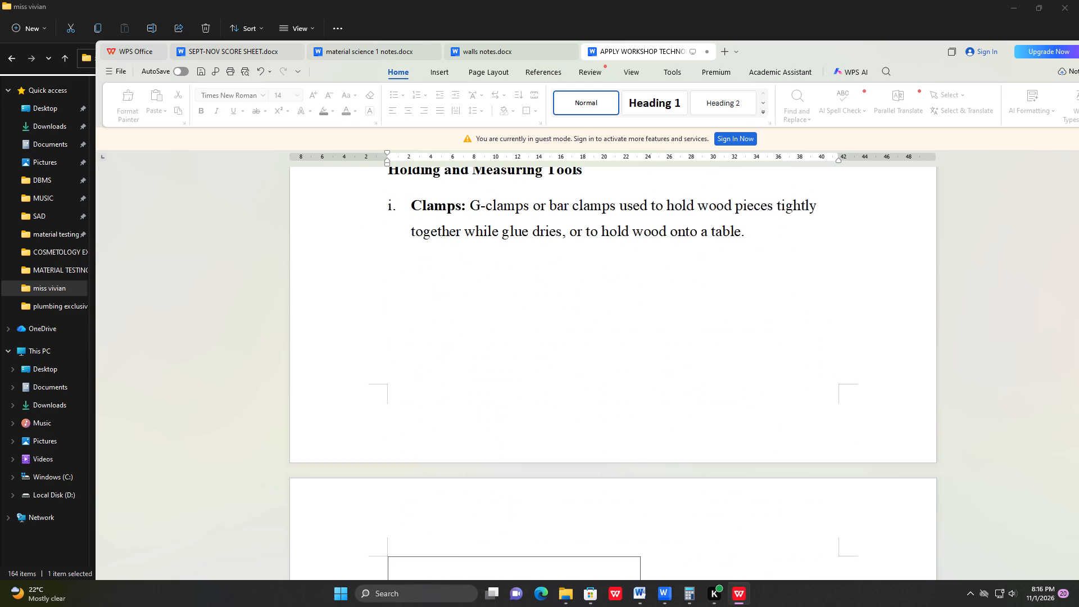
pyautogui.scroll(-4, 750, 325)
pyautogui.scroll(8, 738, 331)
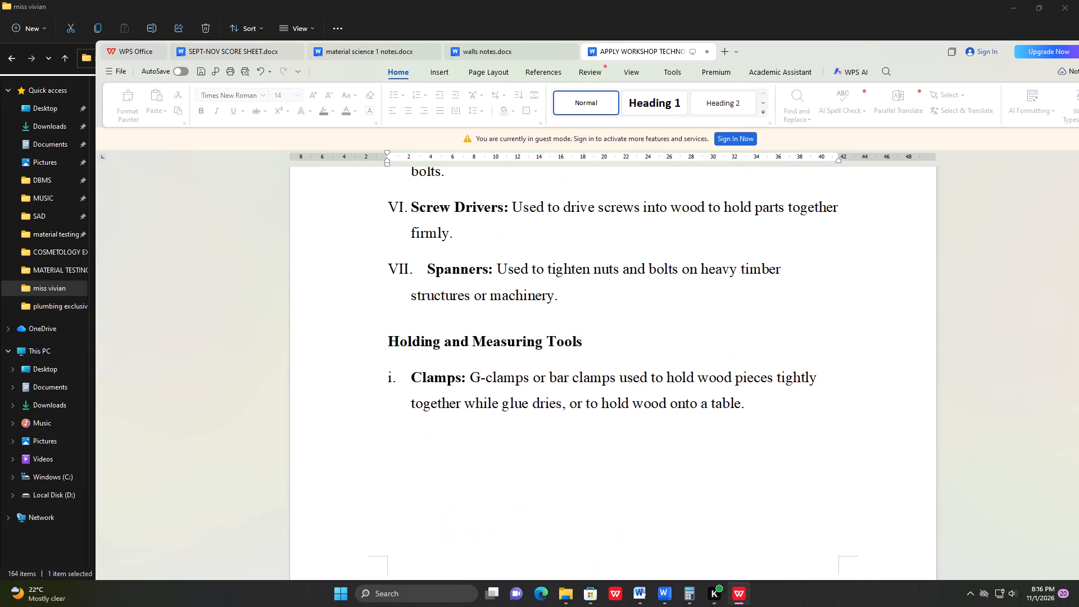
pyautogui.click(602, 313)
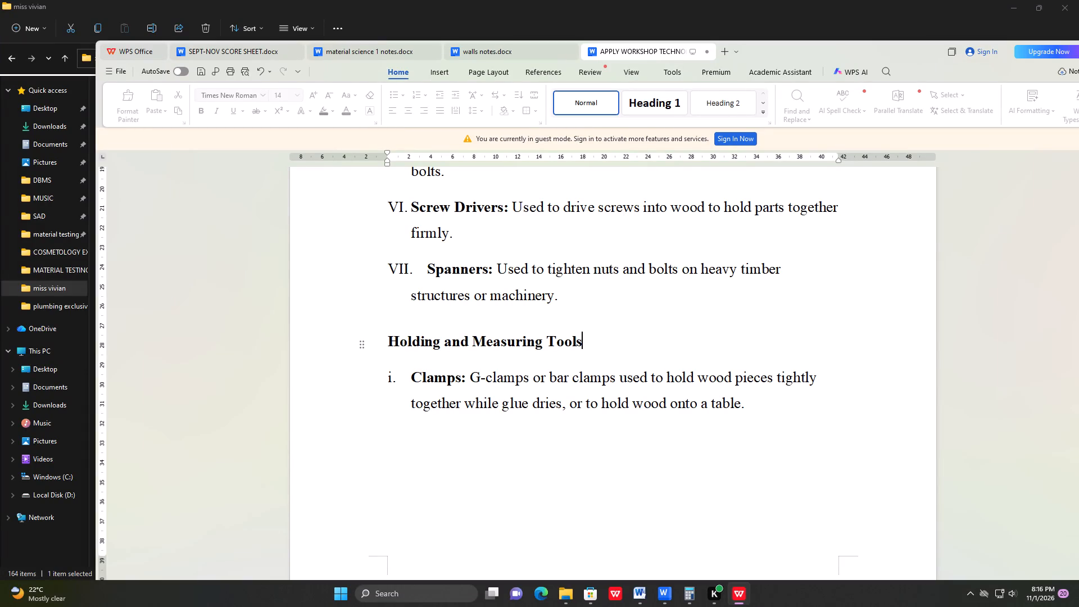
pyautogui.click(406, 321)
pyautogui.click(392, 335)
pyautogui.press('Return')
pyautogui.press('Return')
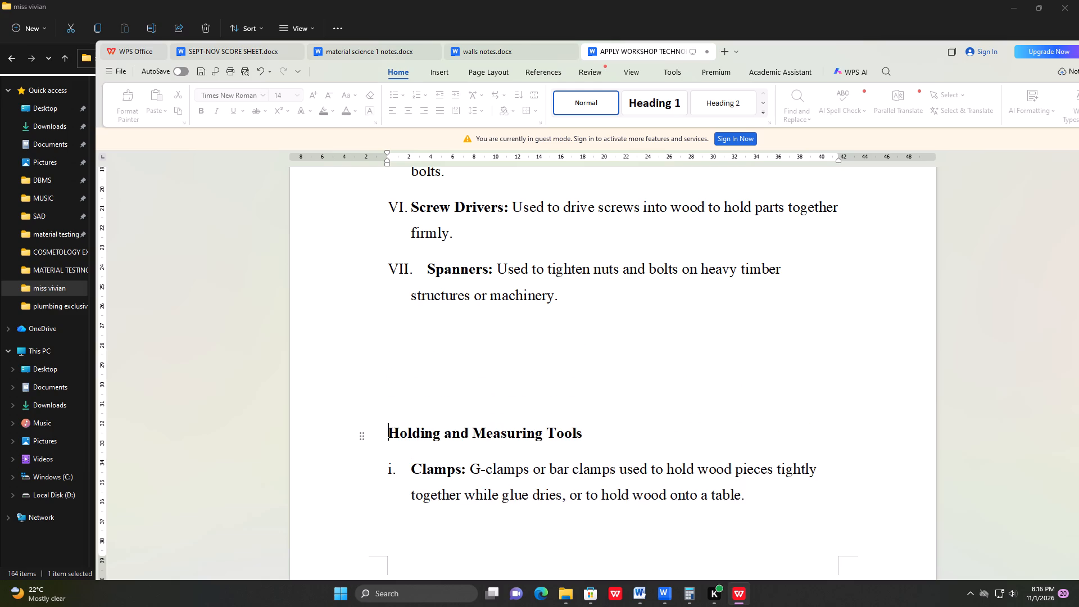
pyautogui.press('Return')
pyautogui.press('Return')
pyautogui.press('Return')
# Insert one blank line below the Gauges item to move the Powered Carpentry Tools heading to the top of the following page.
pyautogui.scroll(-4, 409, 325)
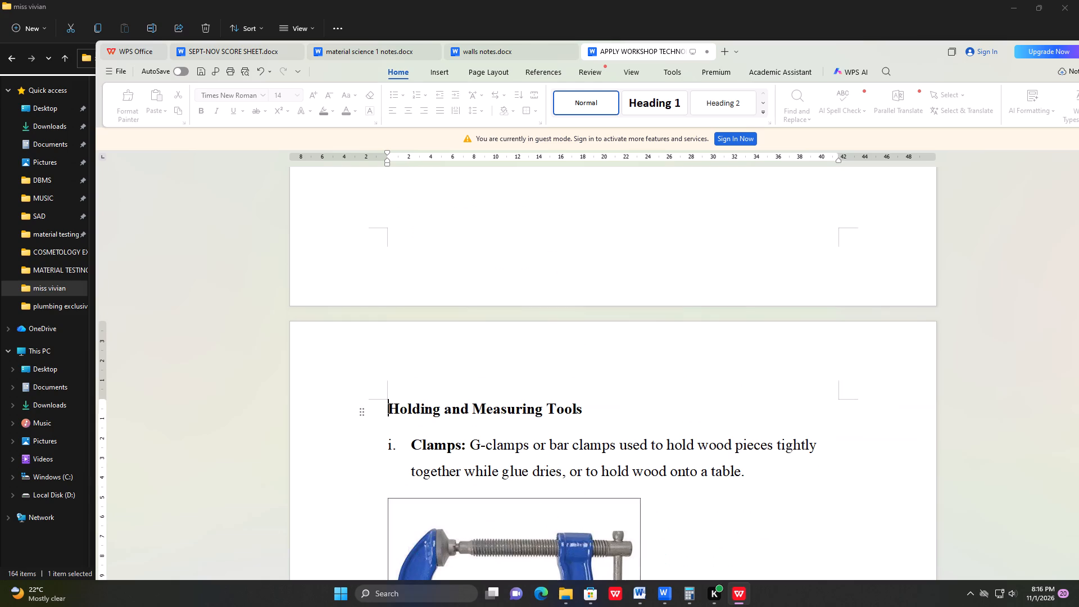
pyautogui.scroll(-7, 414, 328)
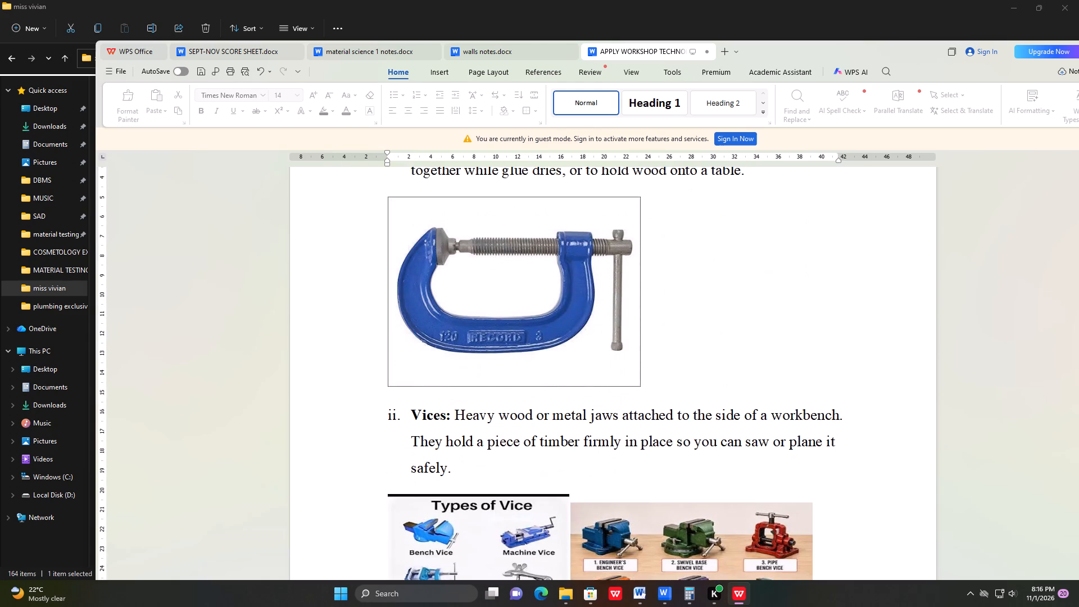
pyautogui.scroll(-10, 429, 307)
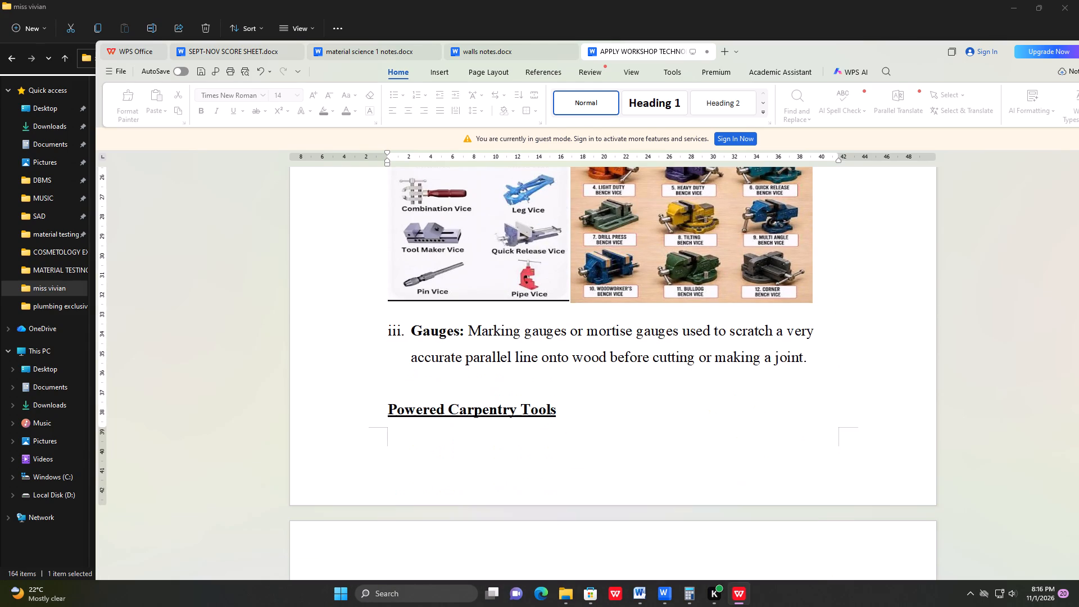
pyautogui.click(412, 382)
pyautogui.press('Return')
pyautogui.scroll(-4, 430, 393)
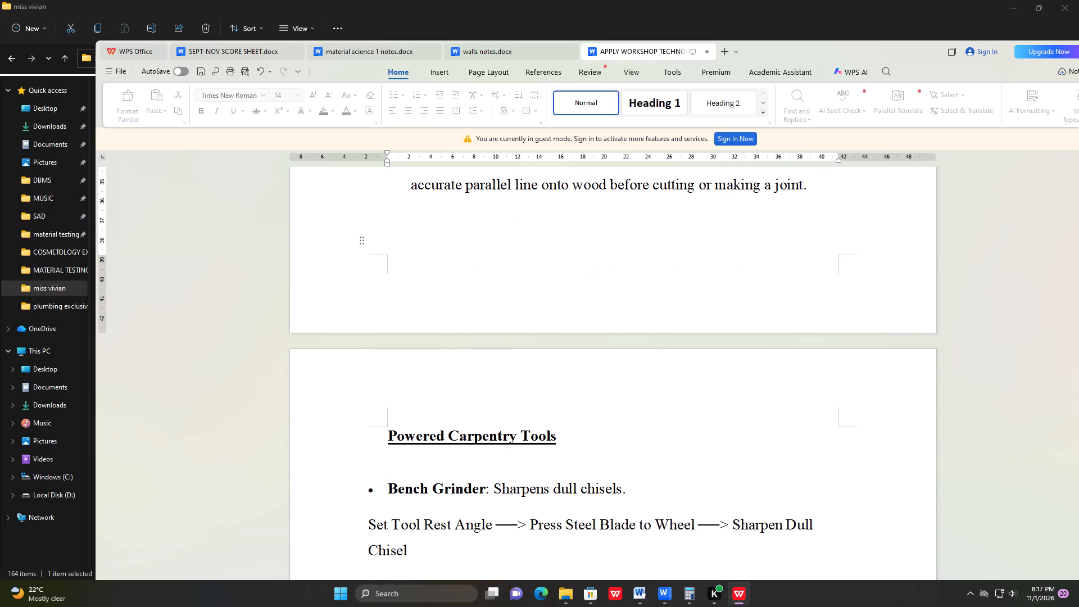
# Change "Powered" to "Power" in the Powered Carpentry Tools heading and add a space after it.
pyautogui.click(441, 437)
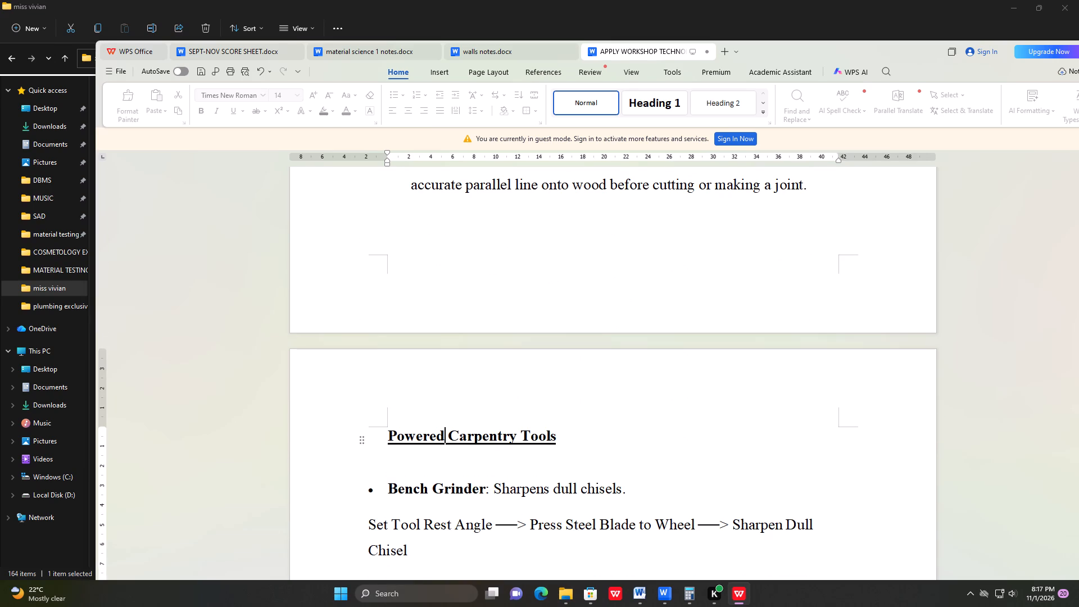
pyautogui.press('BackSpace')
pyautogui.press('BackSpace')
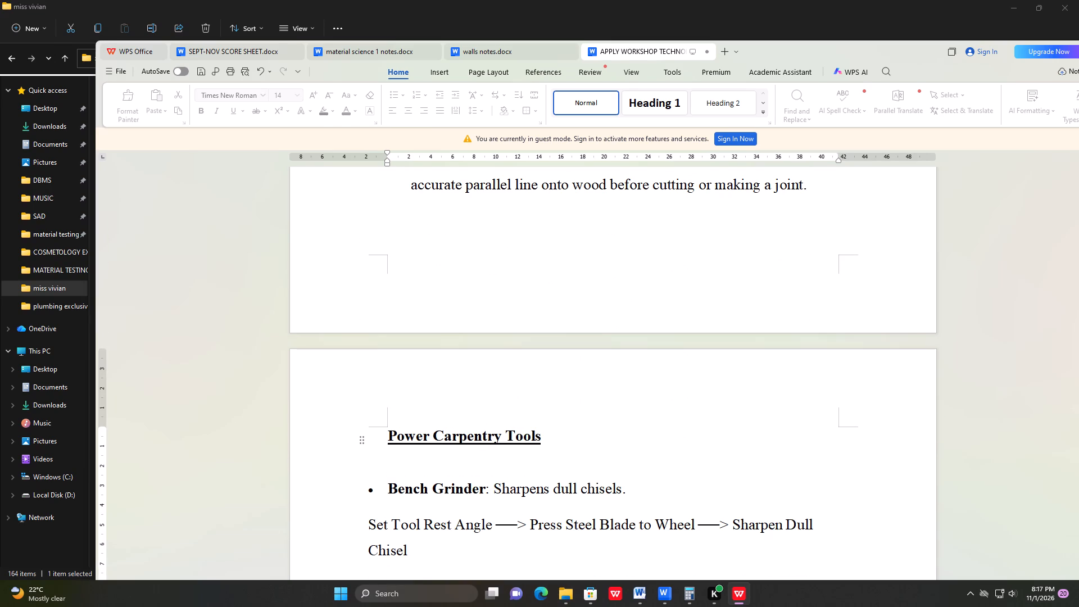
pyautogui.press('space')
# Insert an unbulleted blank line after the circular saw's Use item to push the Jigsaw Tool heading onto the following page.
pyautogui.scroll(-4, 446, 422)
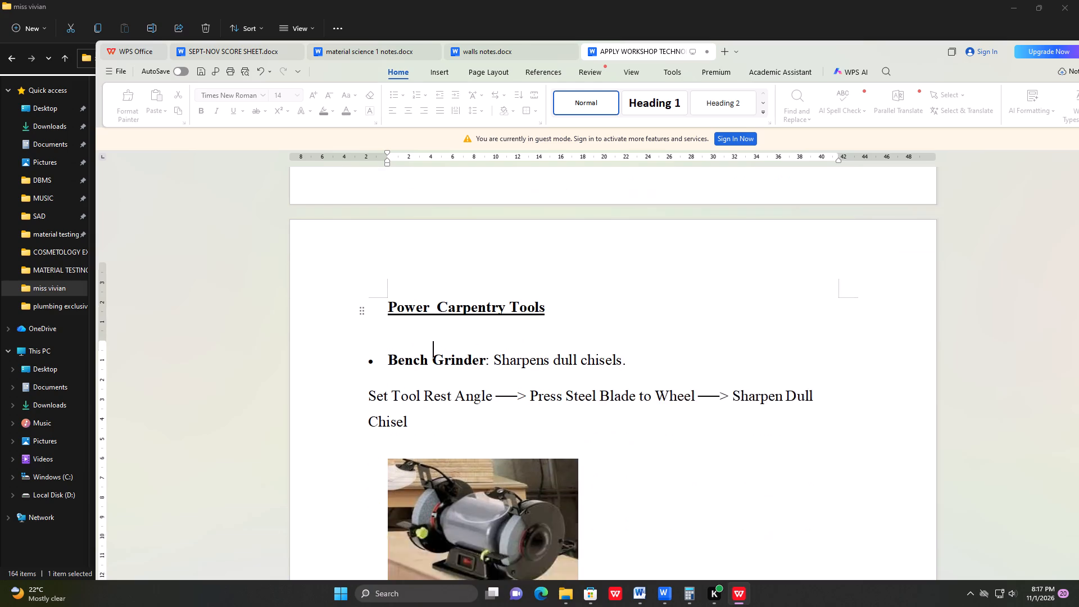
pyautogui.scroll(-12, 449, 420)
pyautogui.click(407, 465)
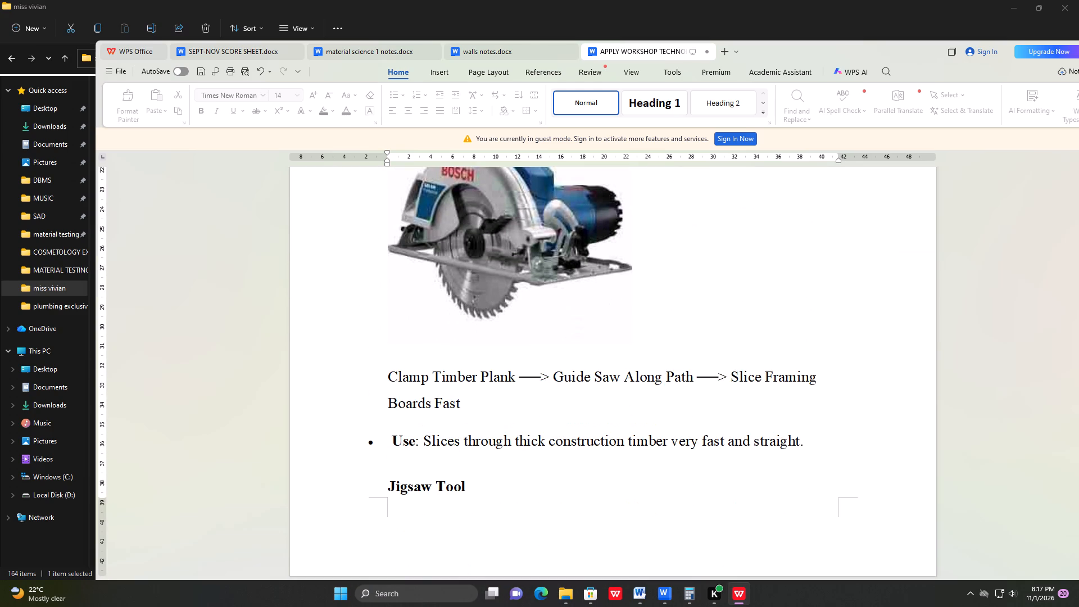
pyautogui.click(819, 446)
pyautogui.press('Return')
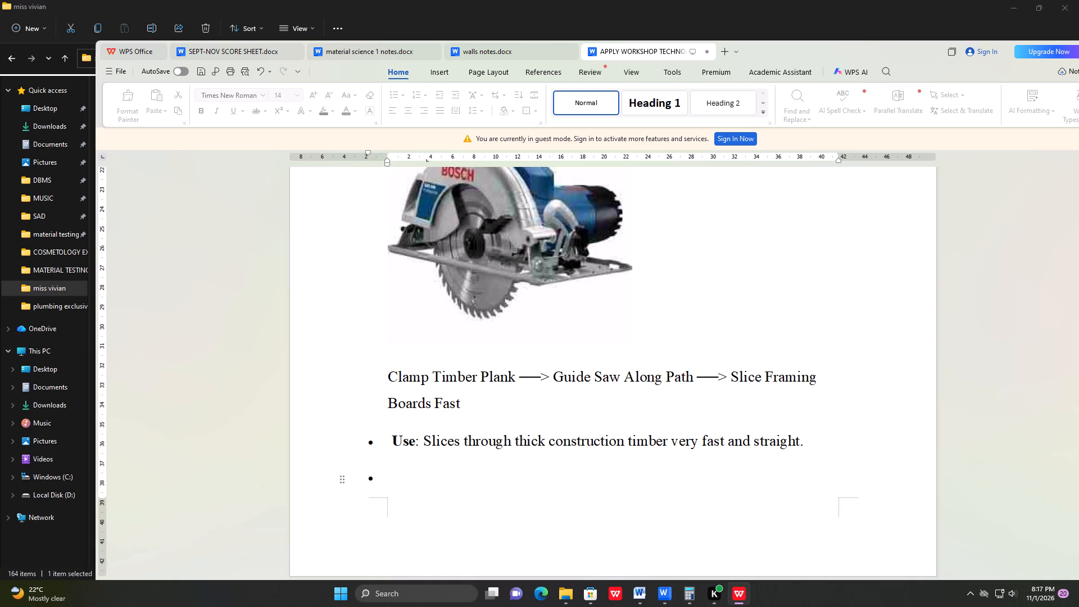
pyautogui.press('BackSpace')
# Look through the Jigsaw, Pneumatic Nail Gun, Bench Router and Cordless Saber Saw entries up to section 4.2 for layout problems.
pyautogui.scroll(-4, 805, 449)
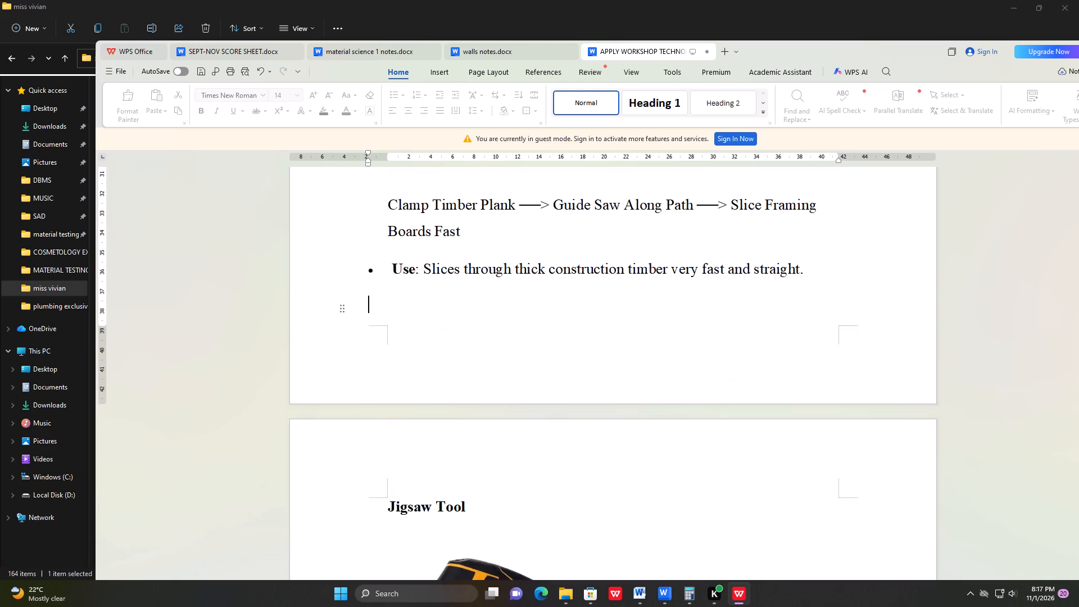
pyautogui.scroll(-4, 796, 450)
pyautogui.scroll(-7, 717, 409)
pyautogui.scroll(-3, 673, 392)
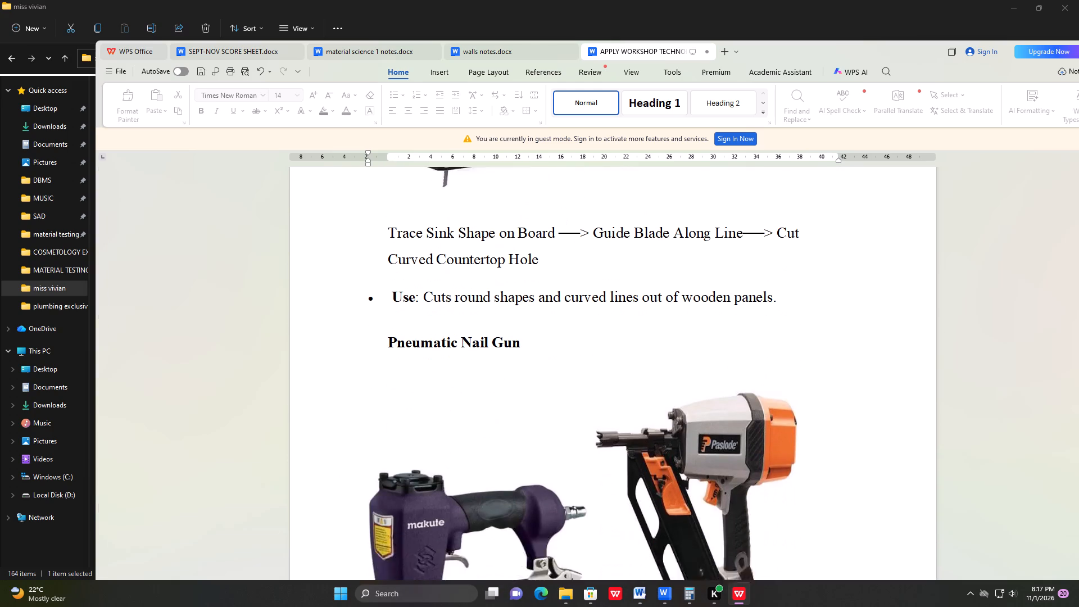
pyautogui.scroll(-9, 669, 386)
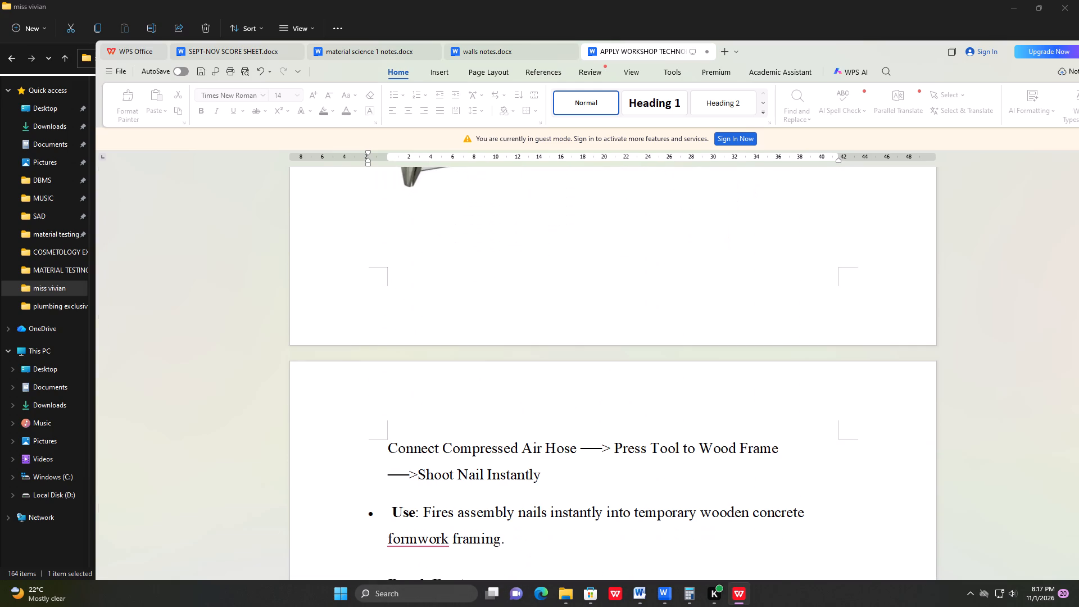
pyautogui.scroll(11, 549, 400)
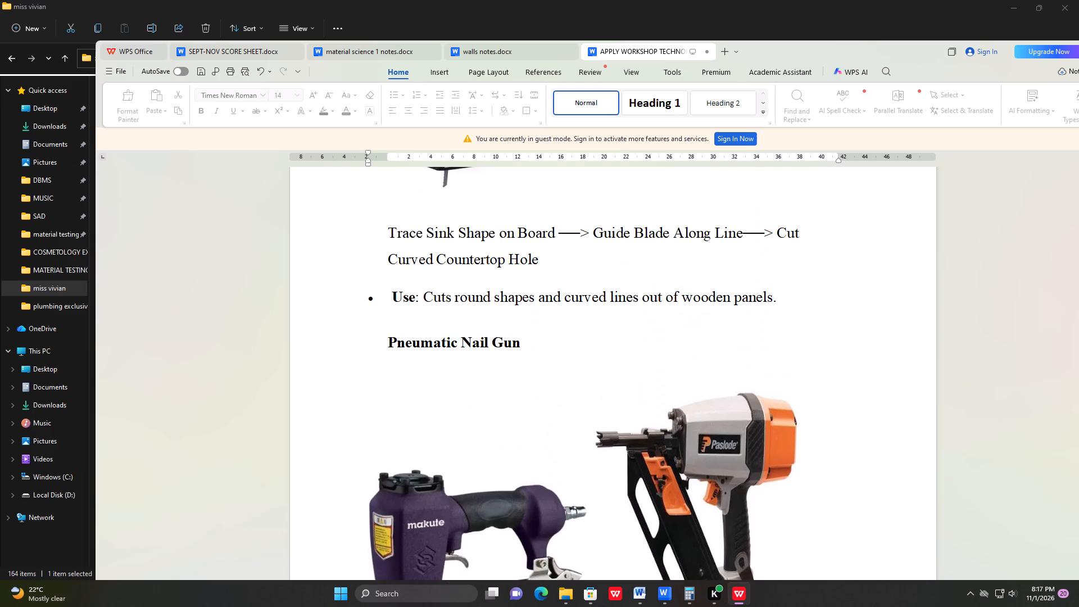
pyautogui.scroll(-17, 541, 401)
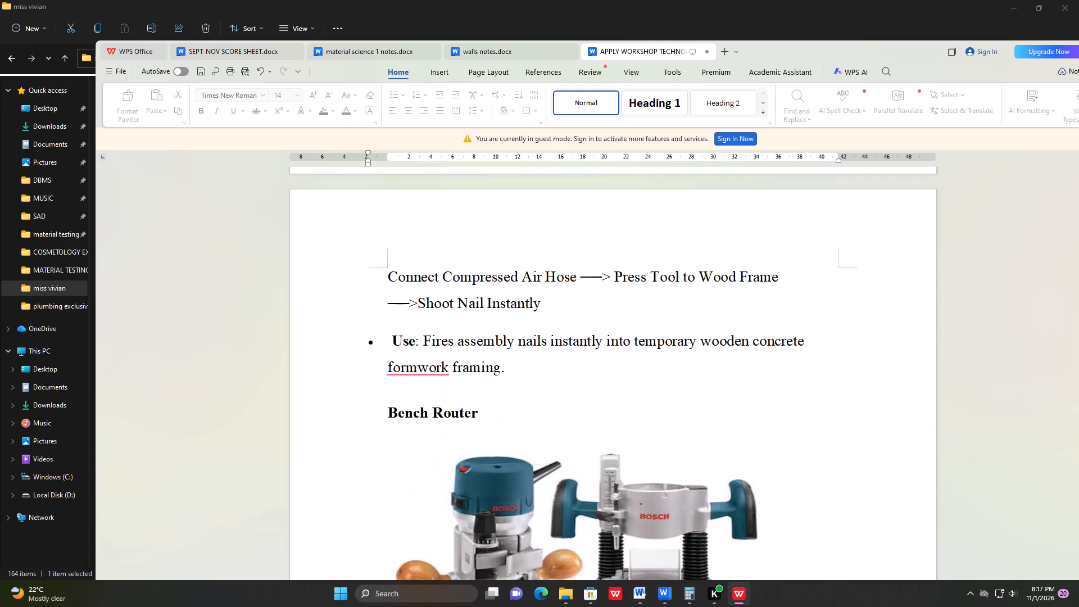
pyautogui.scroll(-1, 548, 392)
pyautogui.scroll(-8, 470, 379)
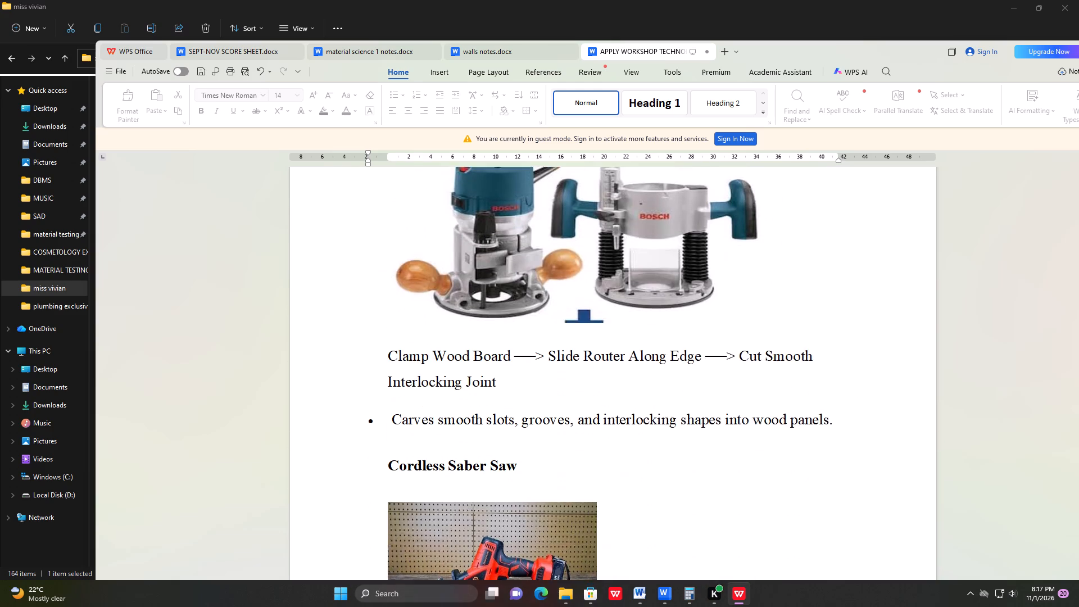
pyautogui.scroll(-6, 474, 379)
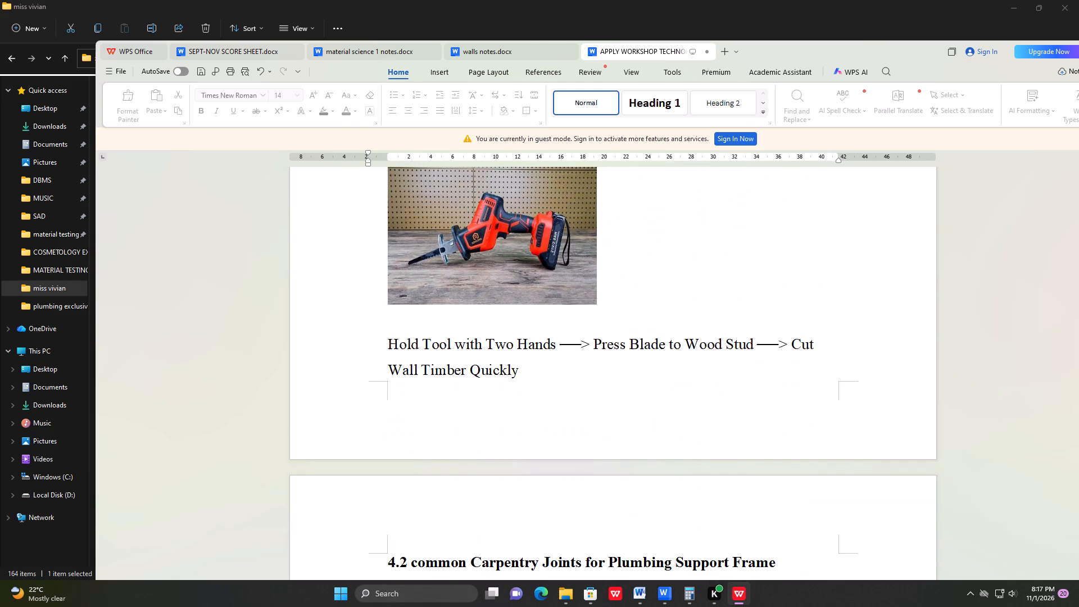
pyautogui.scroll(-3, 479, 372)
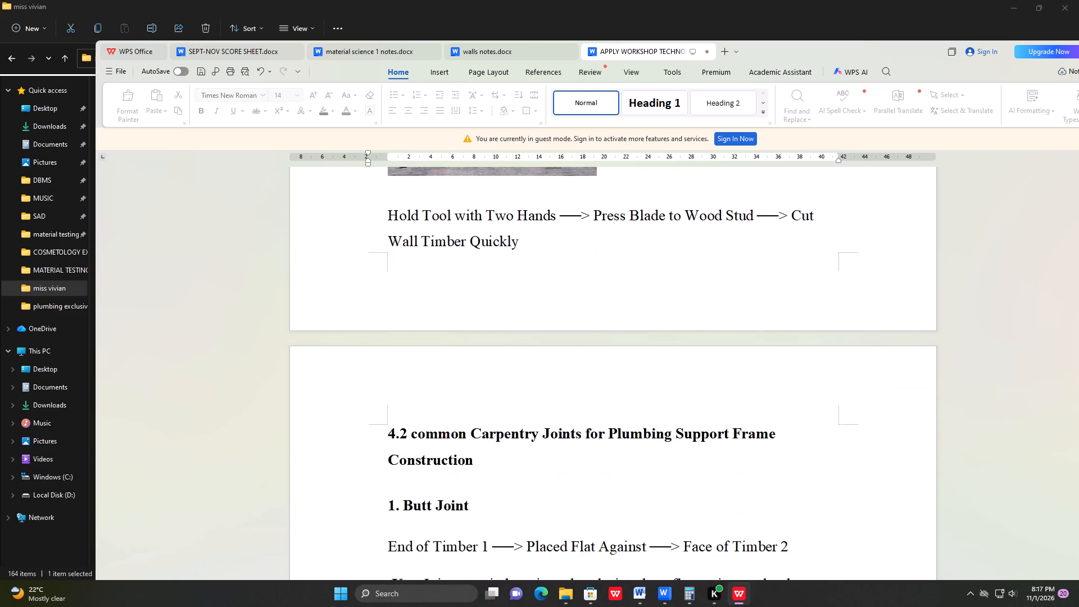
# Delete the blank line above the 3. Mitre Joint heading so the heading starts at the top of its page.
pyautogui.scroll(-10, 478, 372)
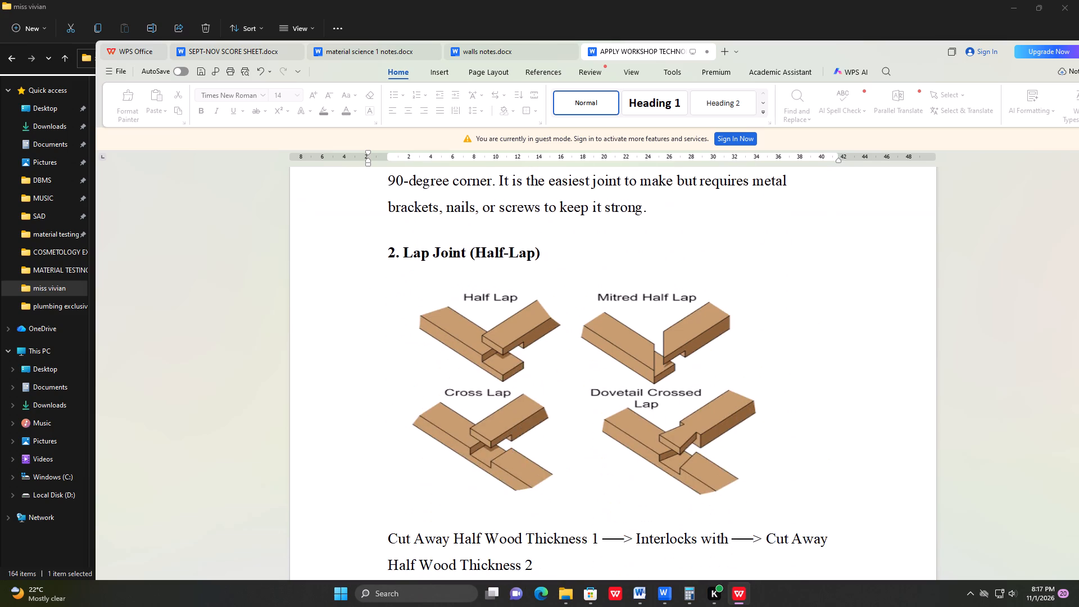
pyautogui.scroll(-10, 481, 370)
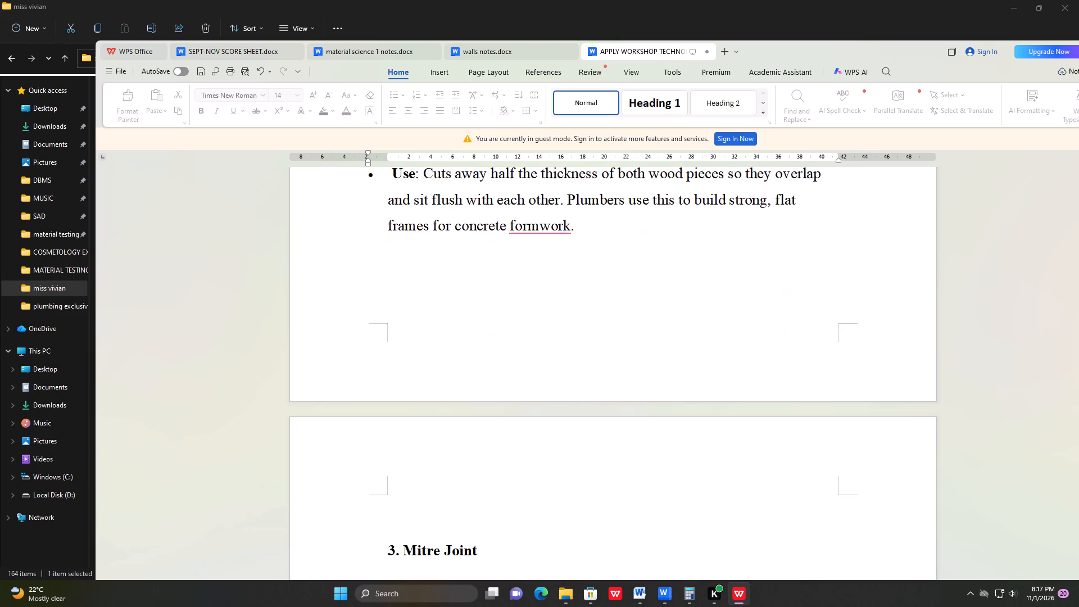
pyautogui.scroll(-4, 481, 370)
pyautogui.scroll(3, 468, 356)
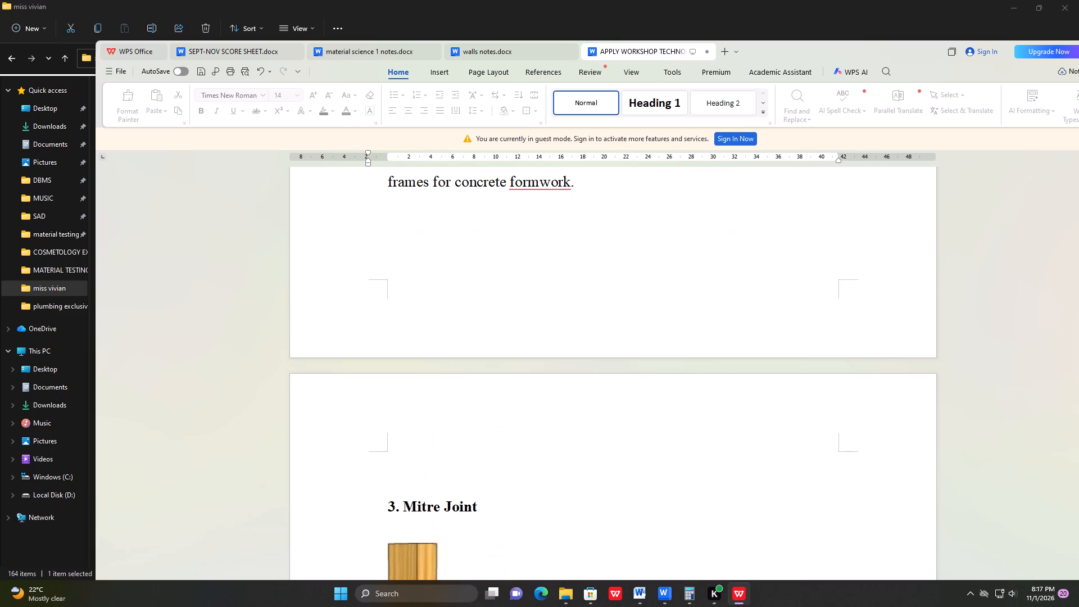
pyautogui.click(451, 424)
pyautogui.press('BackSpace')
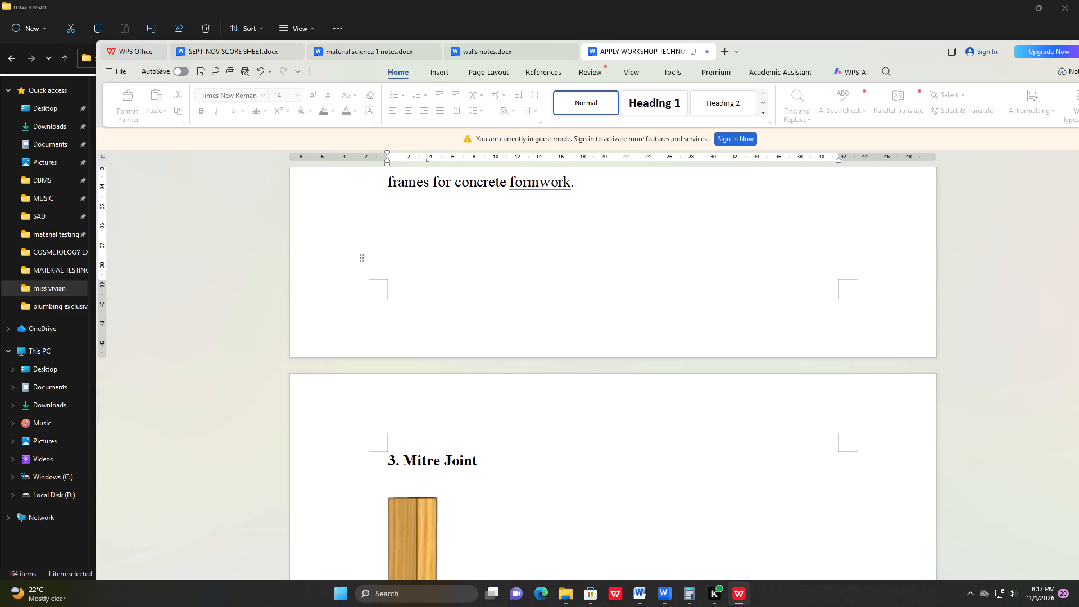
# Look through the Mitre Joint, square-slot joint, and Mortise and Tenon Joint entries for layout problems.
pyautogui.scroll(-17, 441, 408)
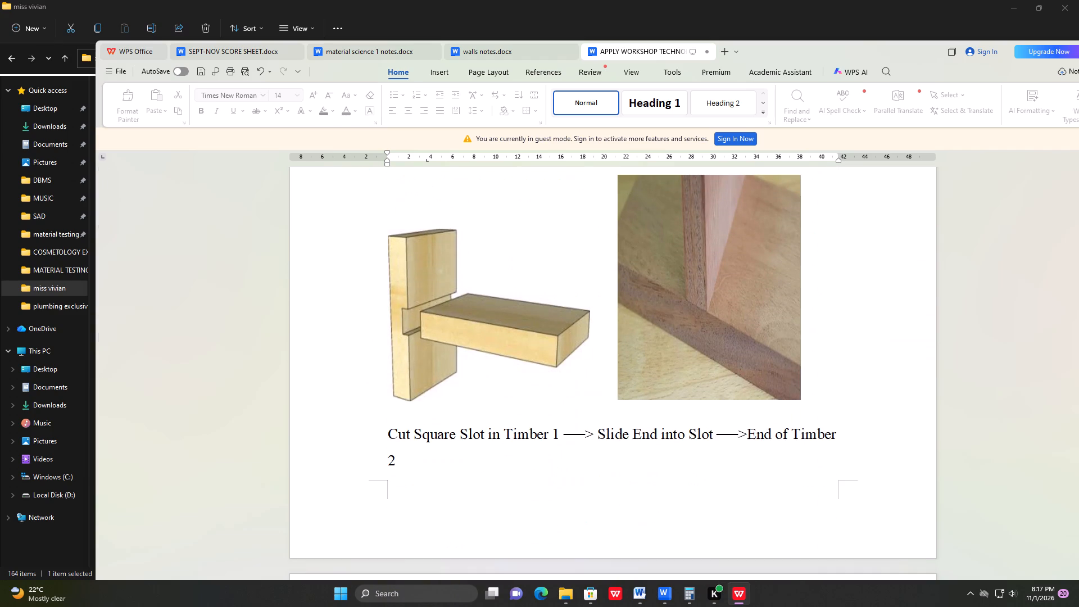
pyautogui.scroll(-7, 446, 391)
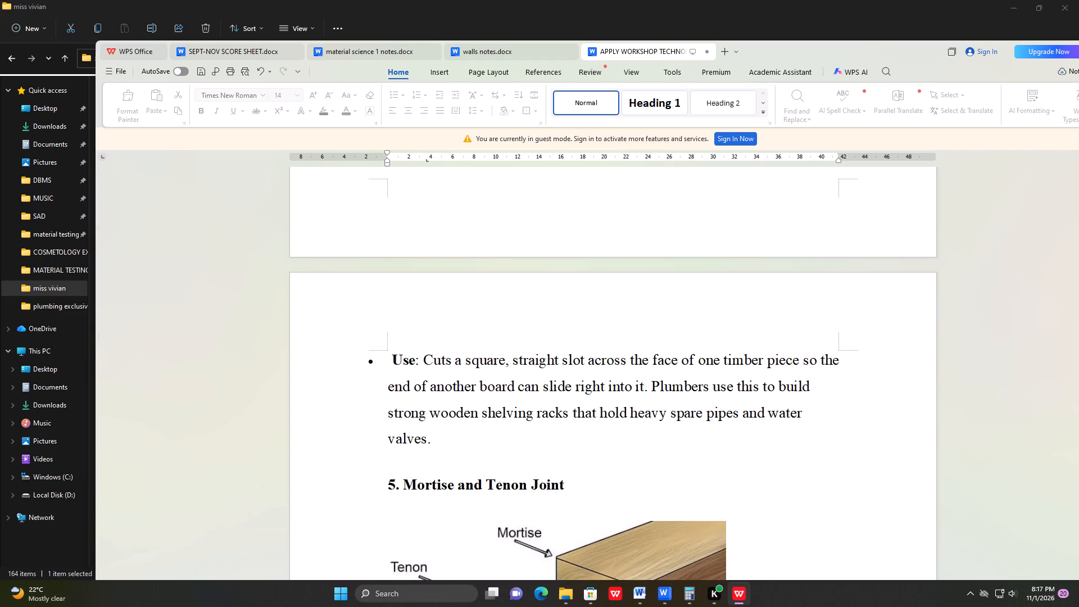
pyautogui.scroll(3, 446, 391)
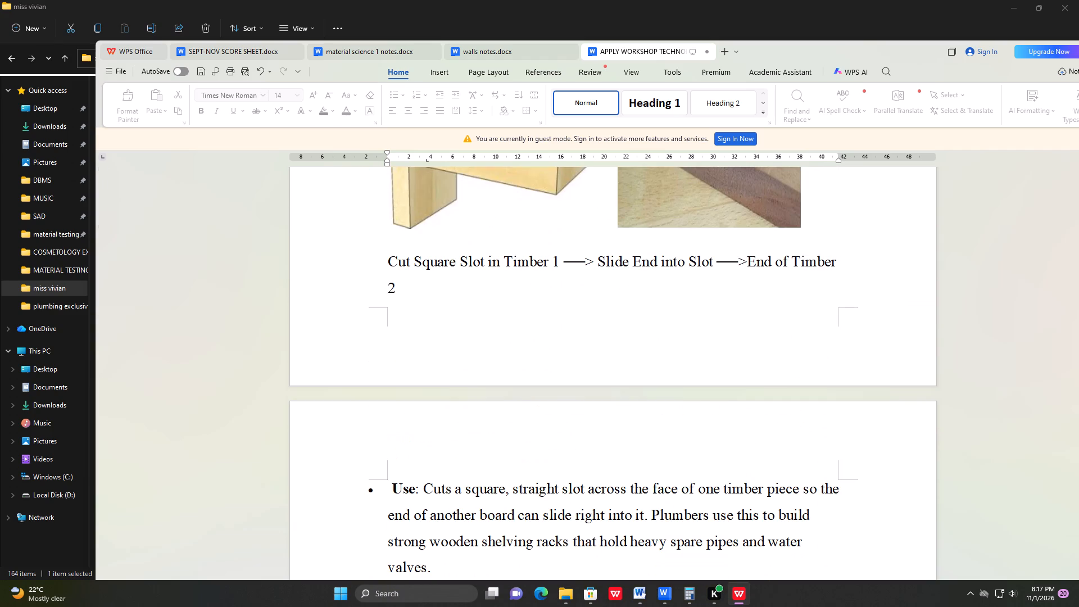
pyautogui.scroll(-9, 446, 388)
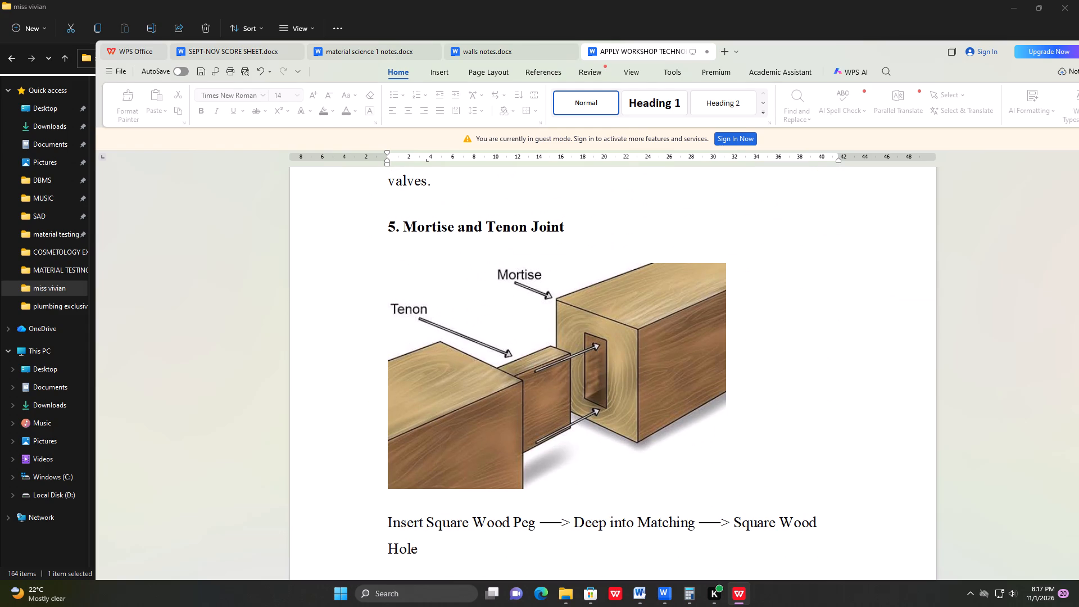
pyautogui.scroll(-2, 447, 375)
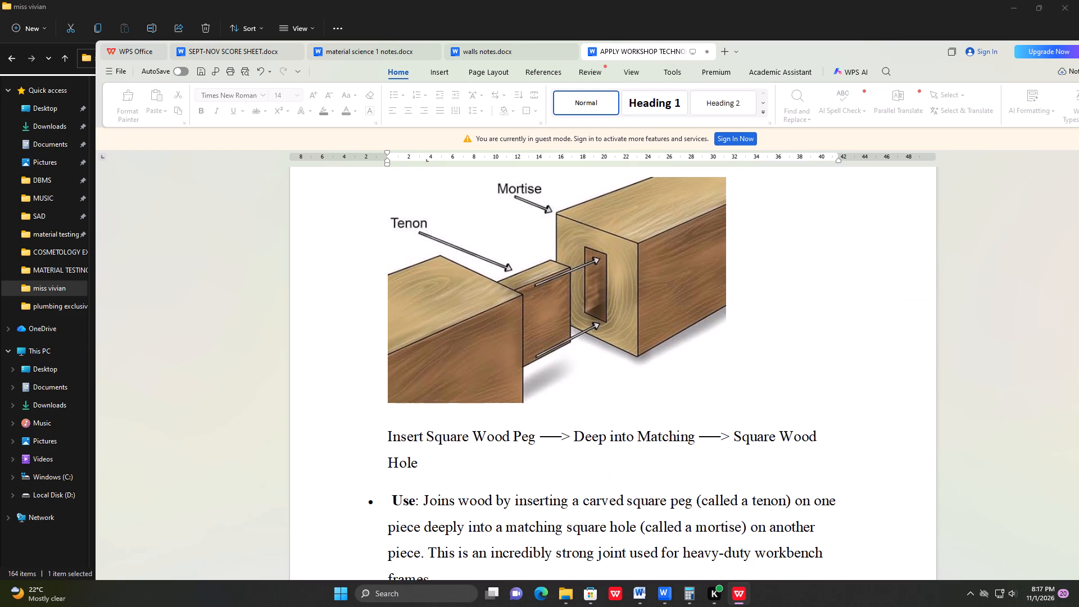
# Insert four unbulleted blank lines after the Mortise and Tenon Joint's Use item to push the 3.3 Consumable Materials heading onto the following page.
pyautogui.scroll(-7, 448, 379)
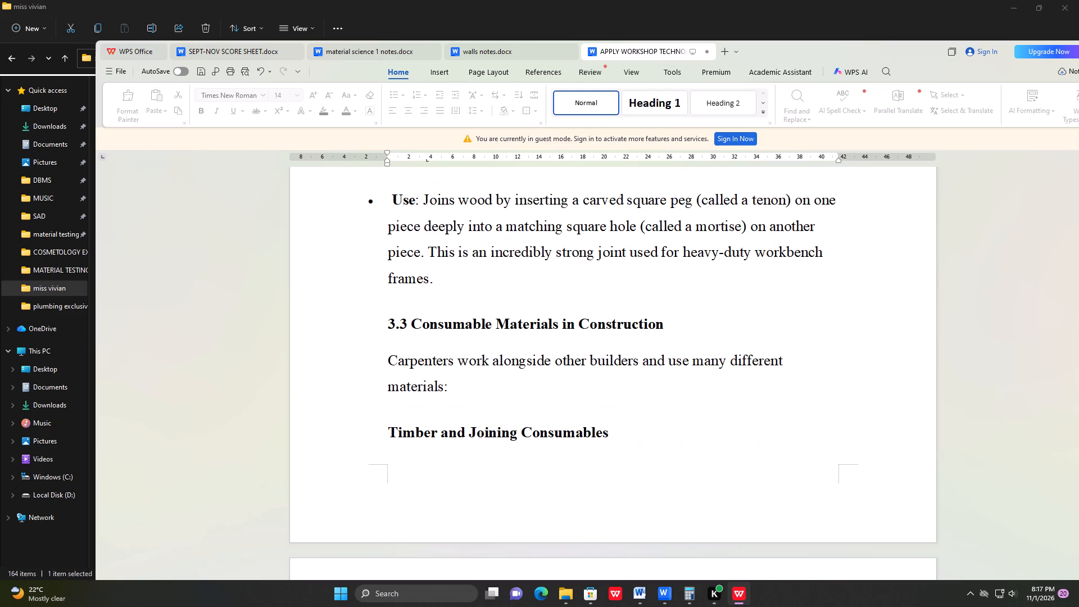
pyautogui.scroll(-2, 448, 379)
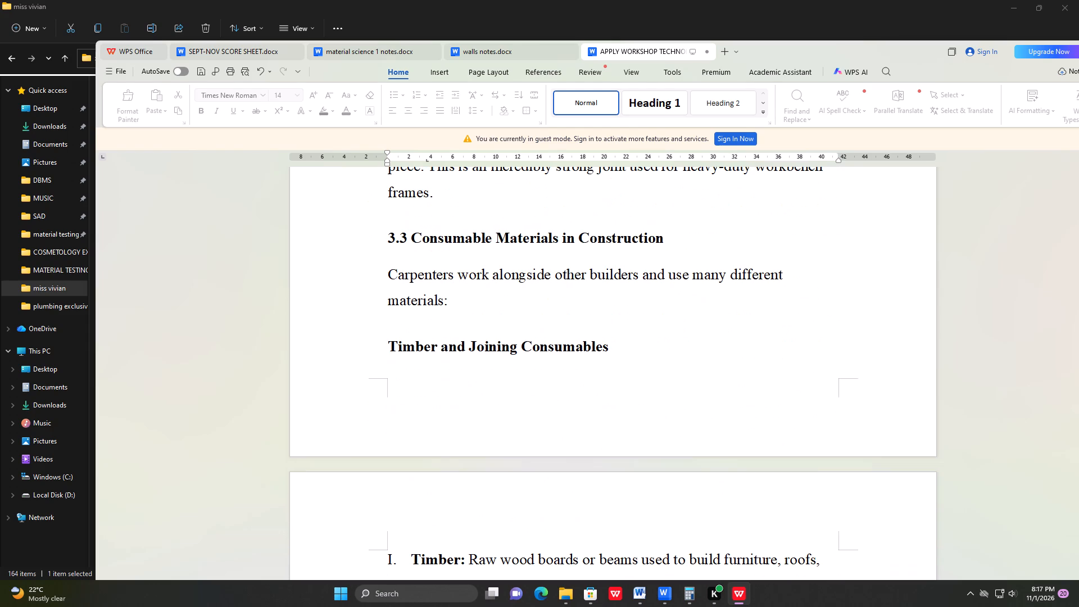
pyautogui.scroll(2, 448, 379)
pyautogui.click(476, 296)
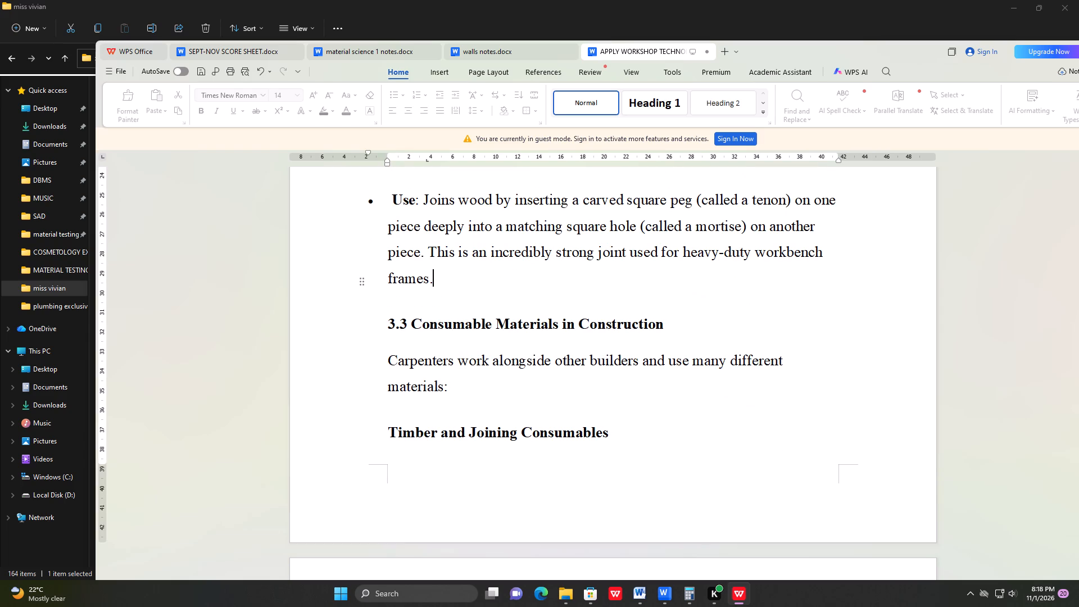
pyautogui.press('Return')
pyautogui.press('Return')
pyautogui.press('Return')
pyautogui.press('Return')
pyautogui.press('Return')
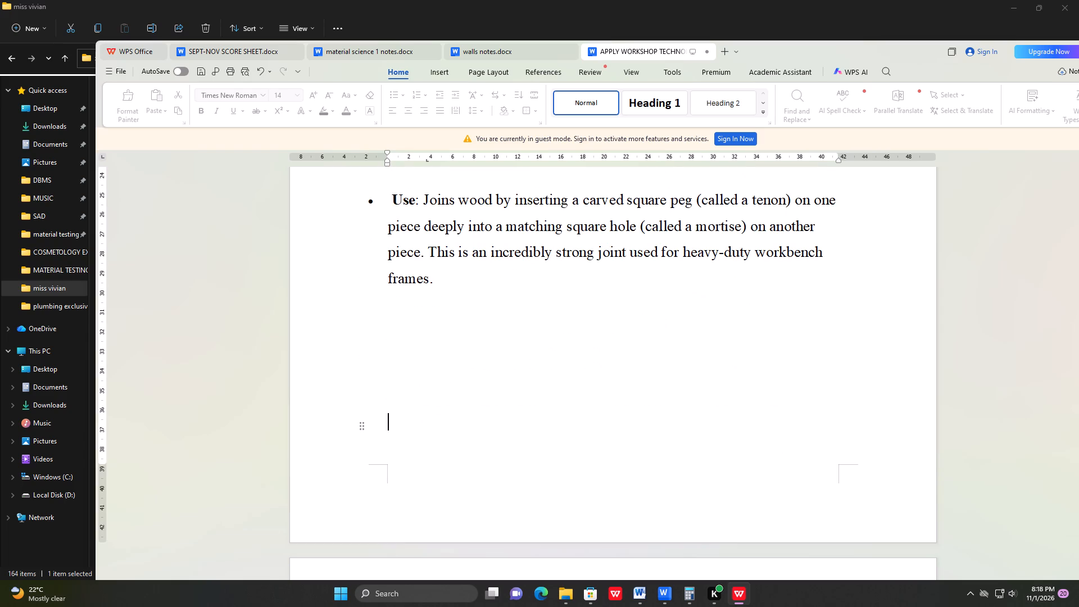
# Look through sections 3.3 to 3.6, covering consumables, working drawings, setting out and carpentry procedures, up to section 4.3 for layout problems.
pyautogui.scroll(-20, 501, 325)
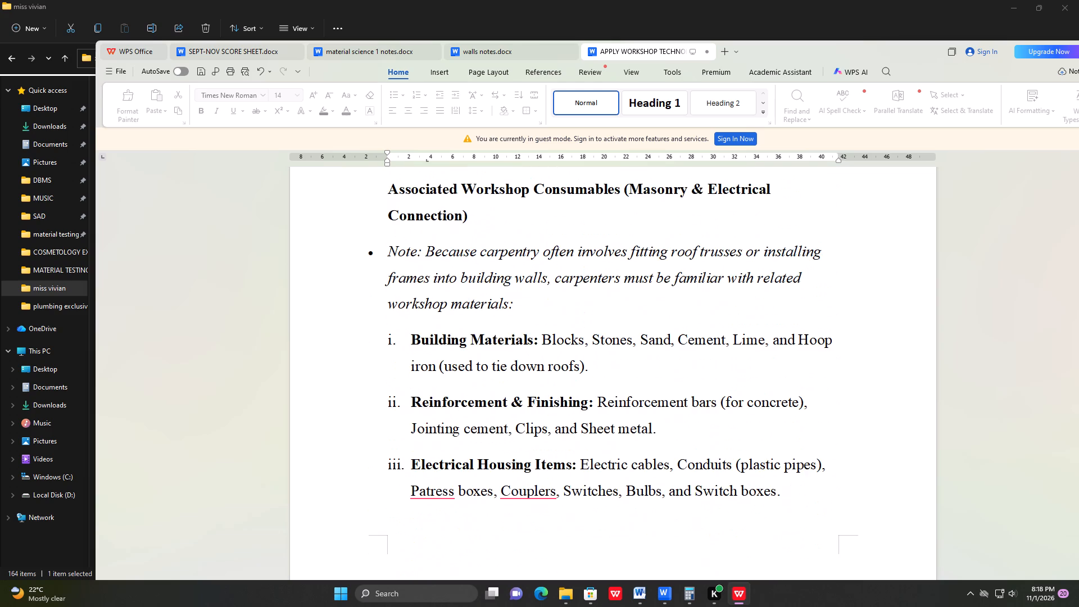
pyautogui.scroll(-10, 499, 331)
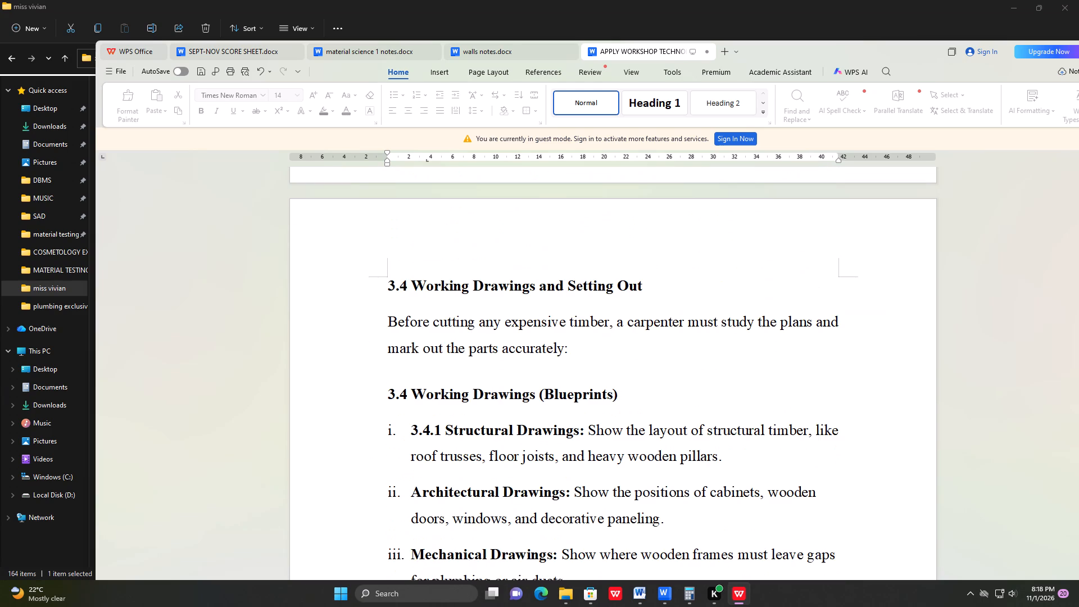
pyautogui.scroll(-13, 496, 337)
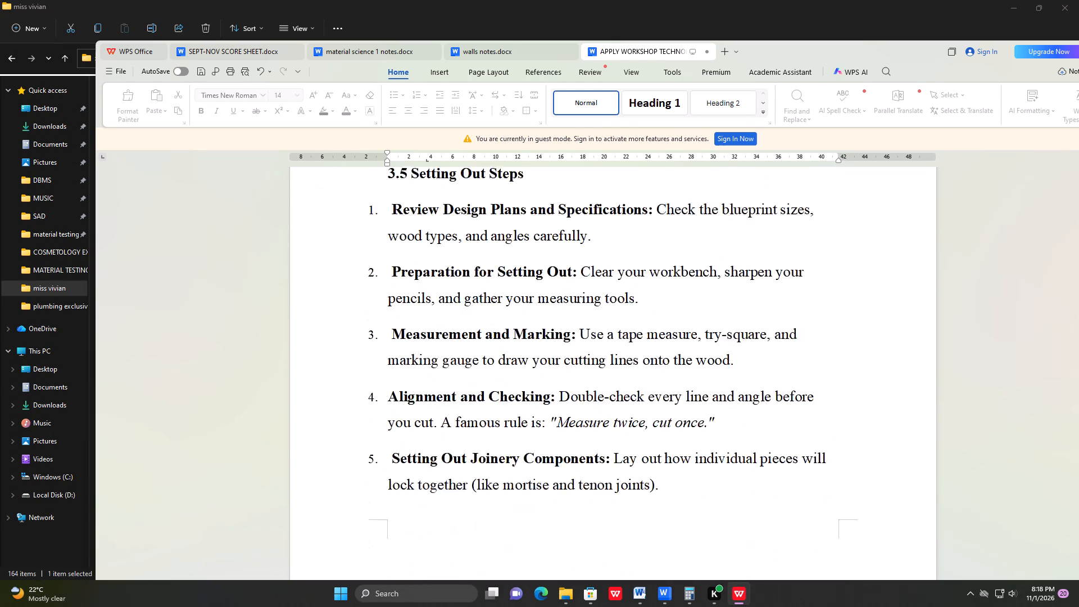
pyautogui.scroll(-10, 496, 330)
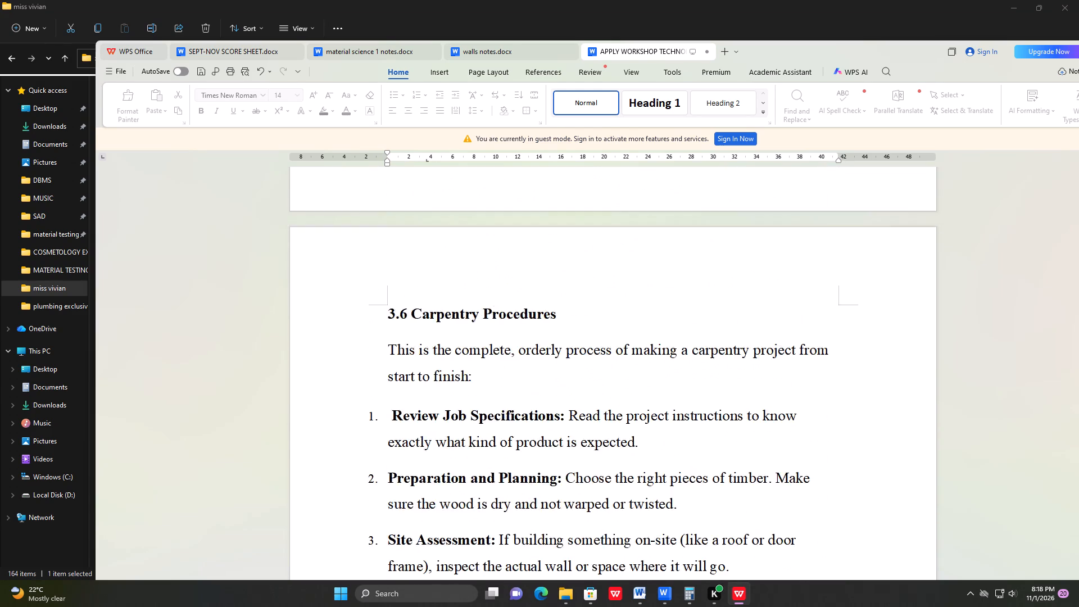
pyautogui.scroll(-9, 496, 330)
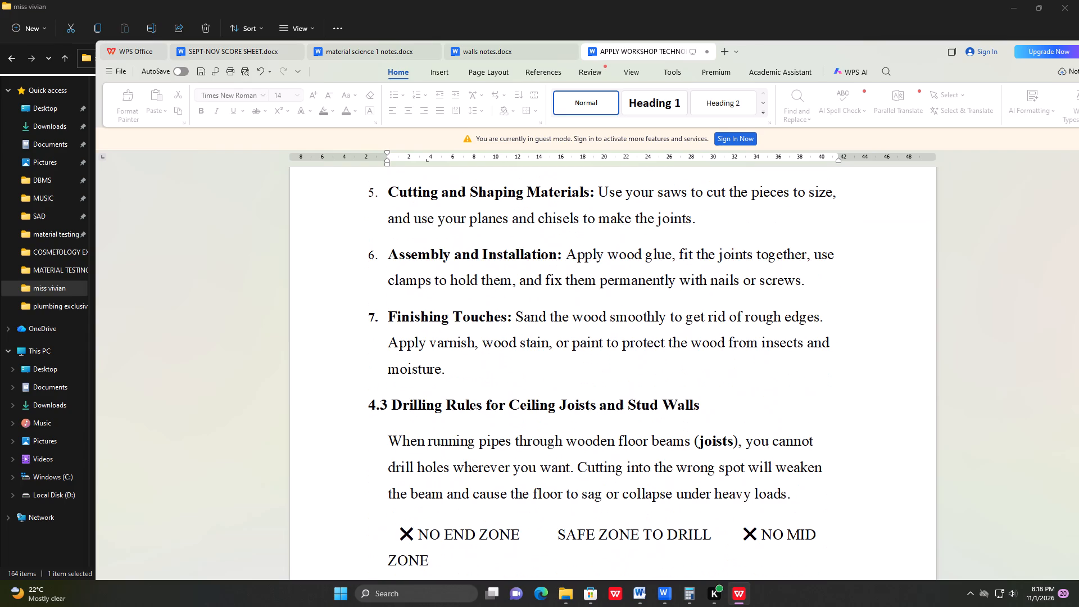
# Insert one blank line after section 4.3's introductory paragraph to move the NO END ZONE line onto the following page.
pyautogui.scroll(-4, 496, 327)
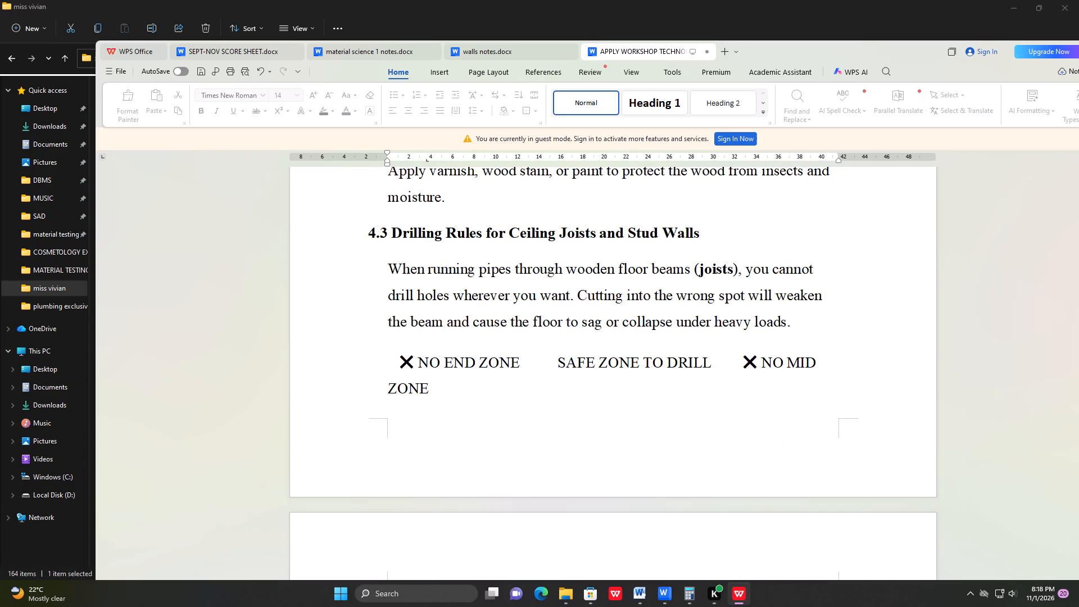
pyautogui.click(415, 363)
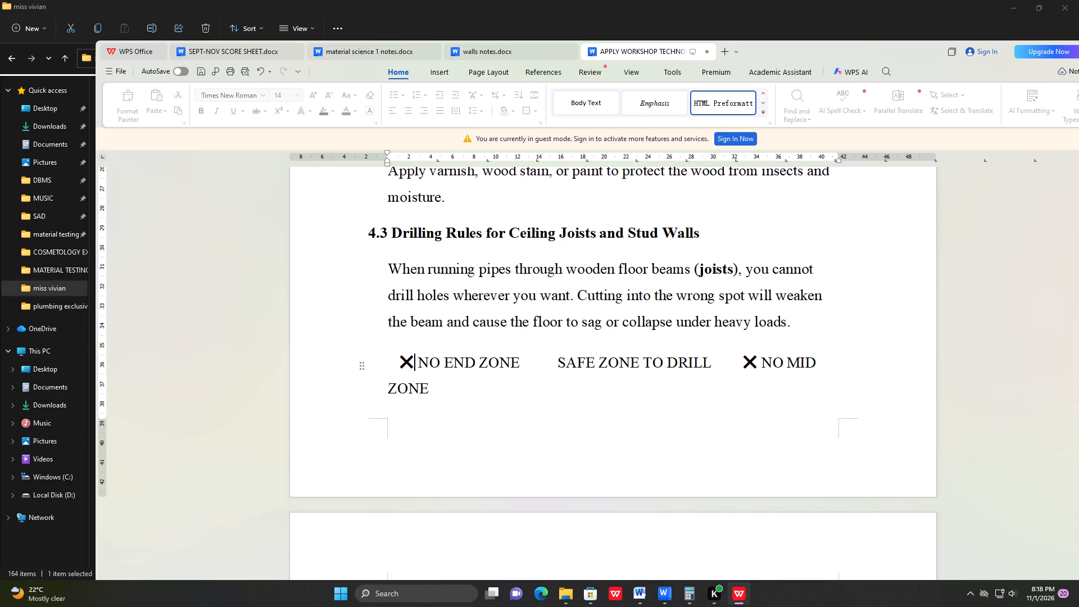
pyautogui.scroll(-7, 505, 362)
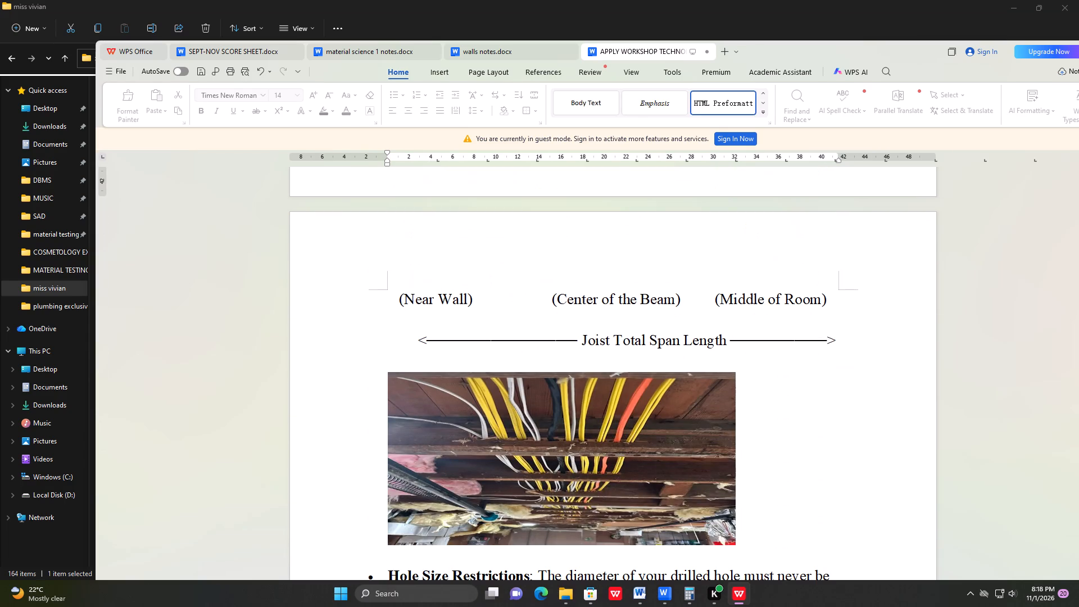
pyautogui.scroll(7, 513, 349)
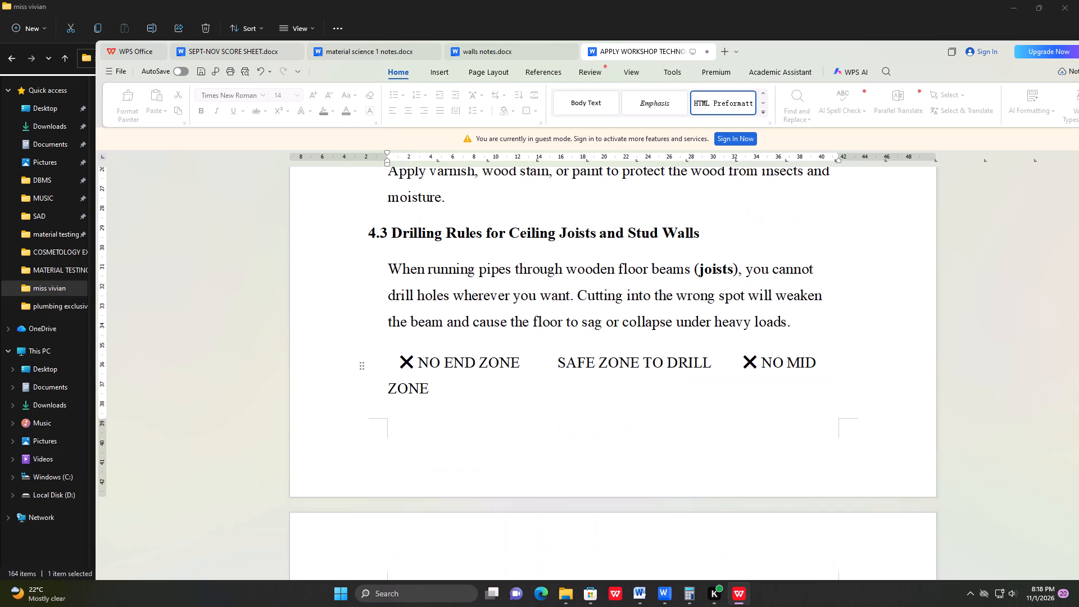
pyautogui.click(809, 328)
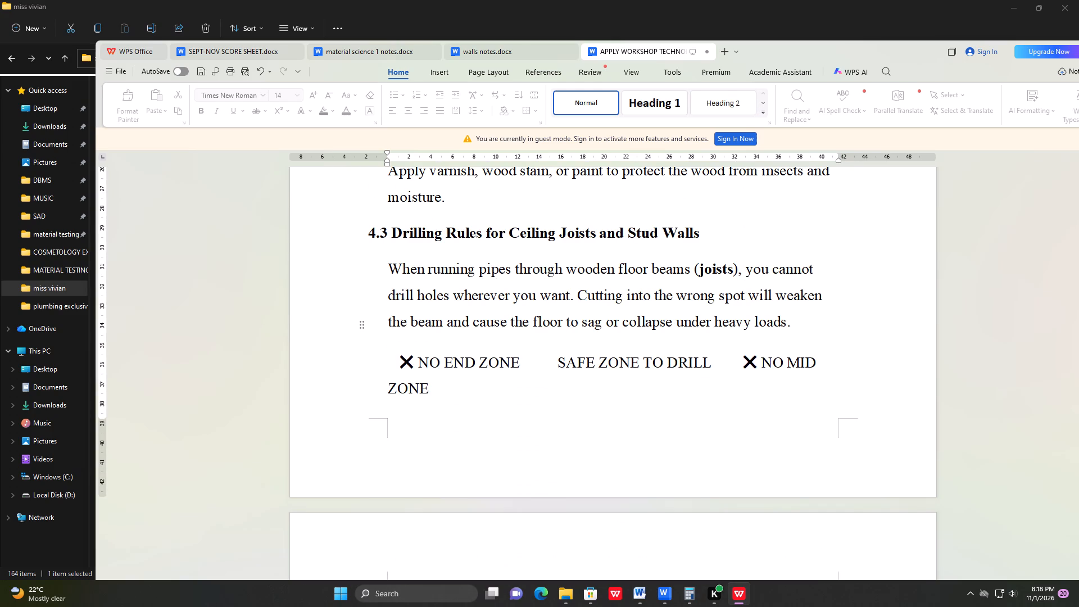
pyautogui.press('Return')
pyautogui.scroll(-1, 813, 328)
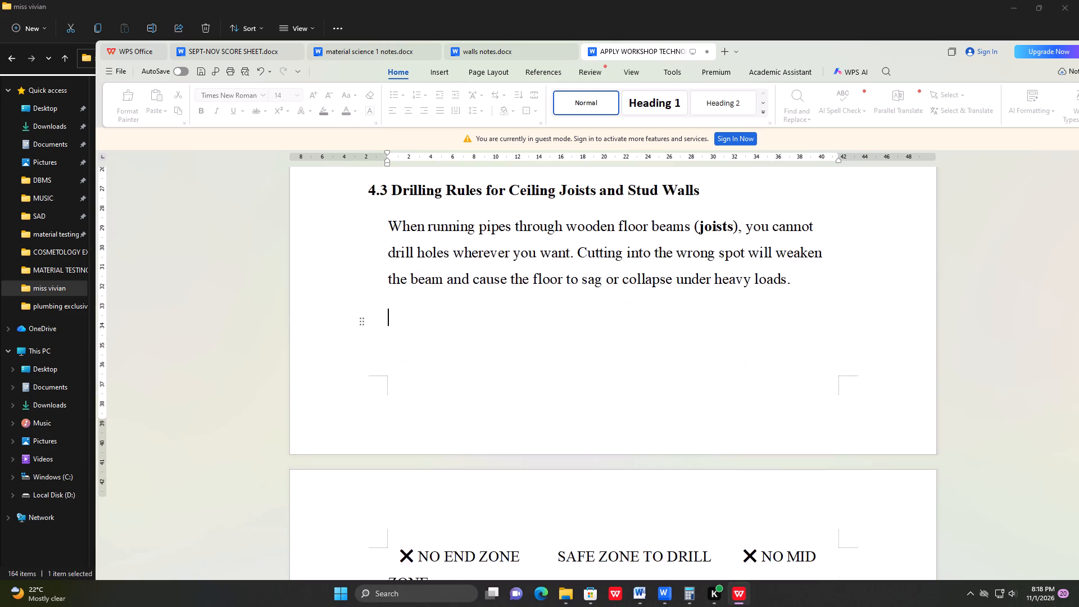
pyautogui.scroll(-6, 813, 330)
pyautogui.scroll(7, 810, 325)
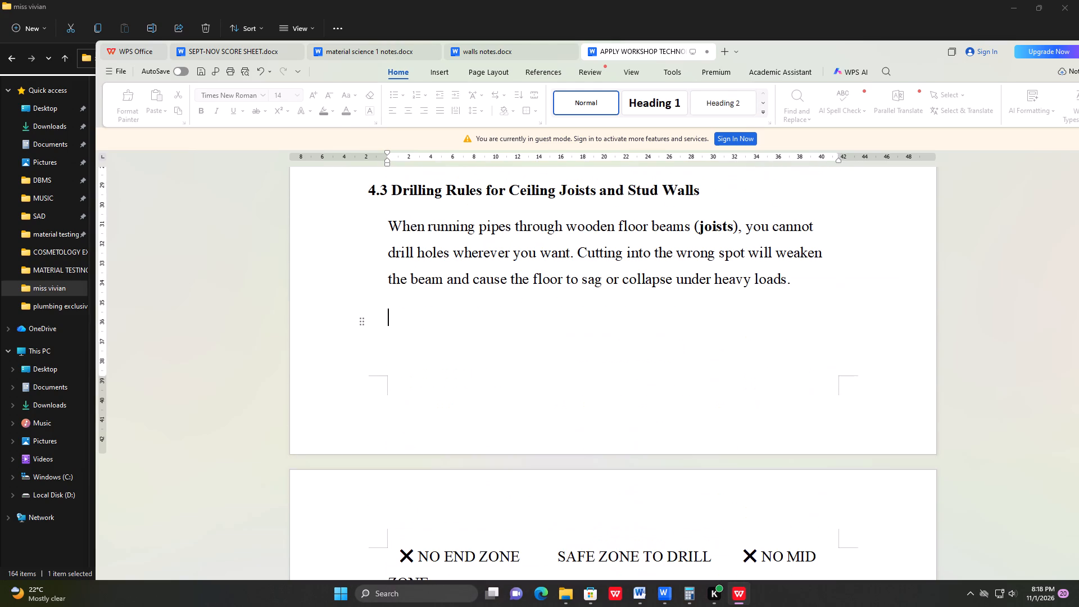
# Examine the joist drilling diagram, hole rules and formwork section for layout problems.
pyautogui.scroll(-6, 807, 328)
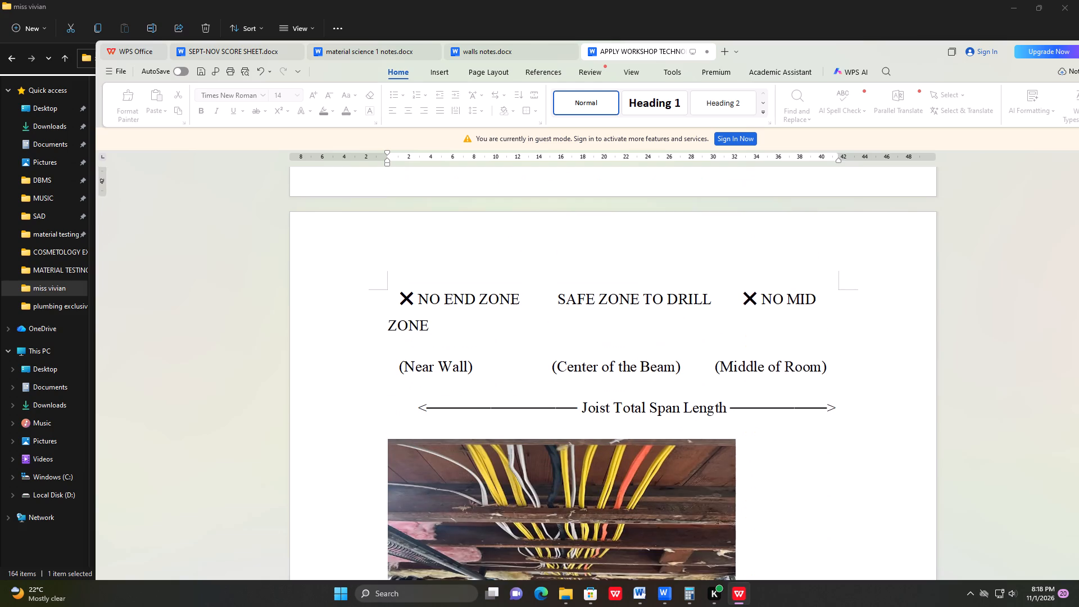
pyautogui.scroll(-4, 803, 330)
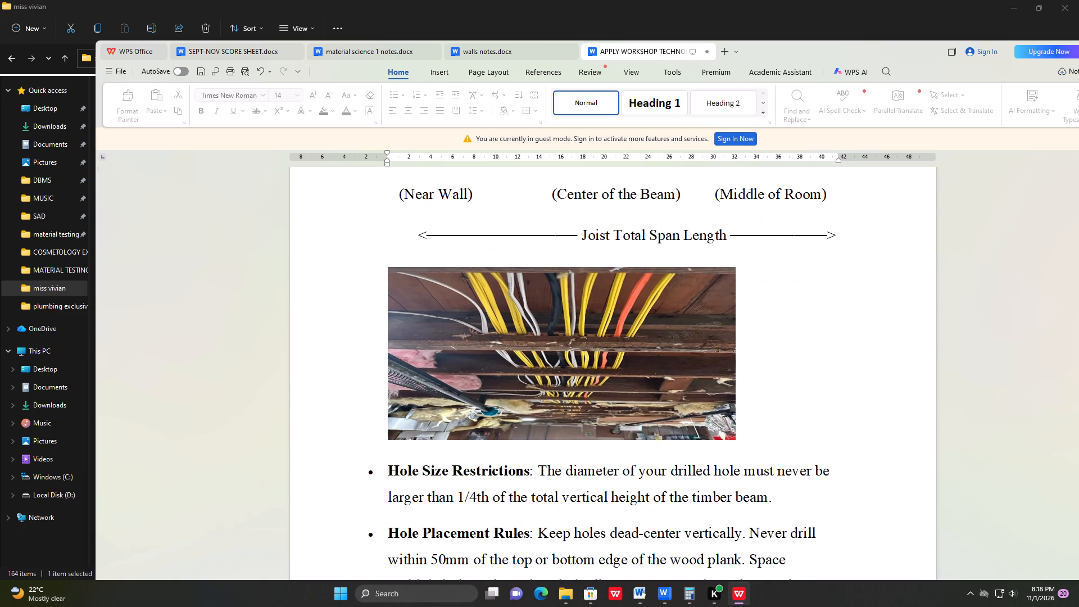
pyautogui.scroll(1, 801, 330)
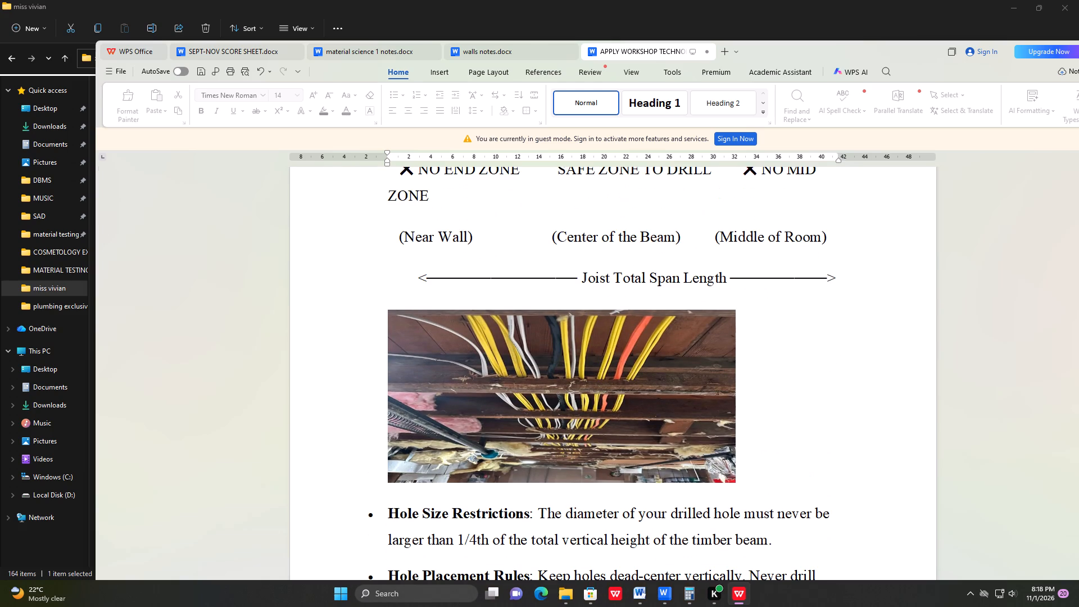
pyautogui.scroll(1, 801, 330)
pyautogui.scroll(-14, 801, 330)
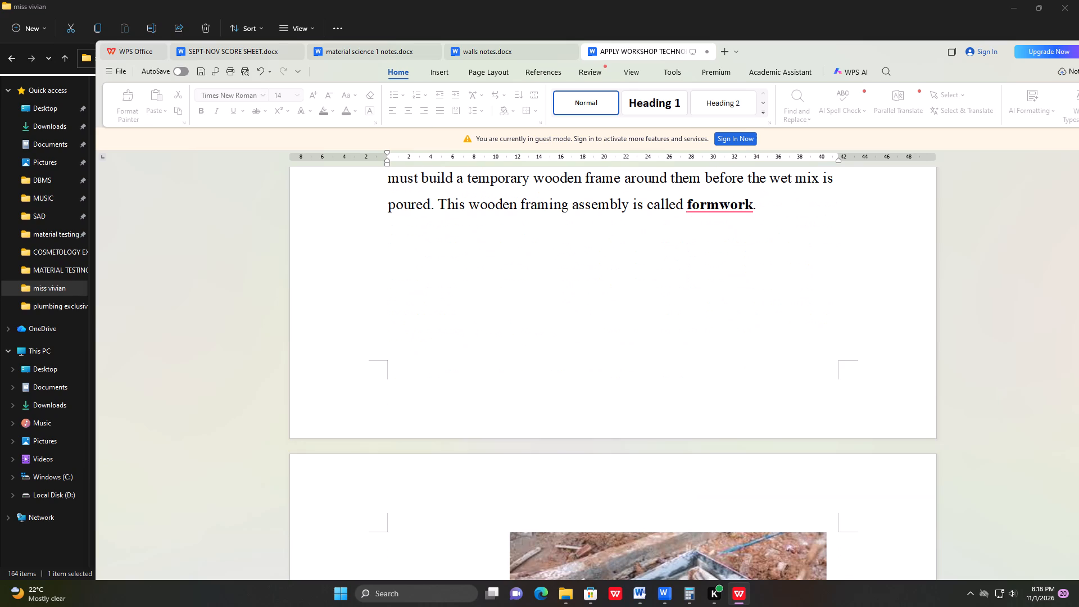
pyautogui.scroll(-3, 776, 328)
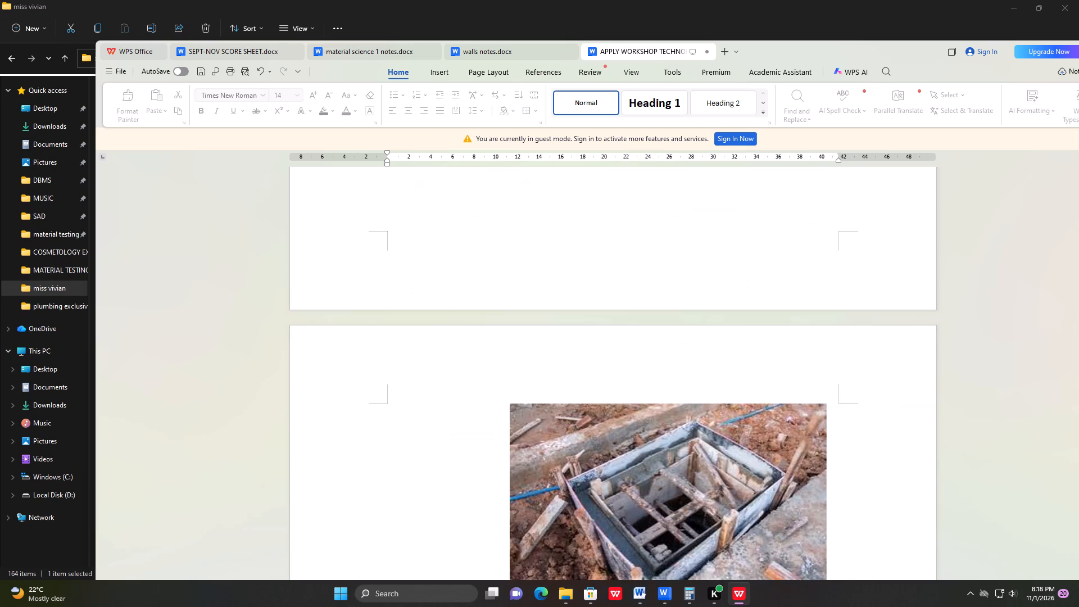
pyautogui.scroll(-10, 770, 336)
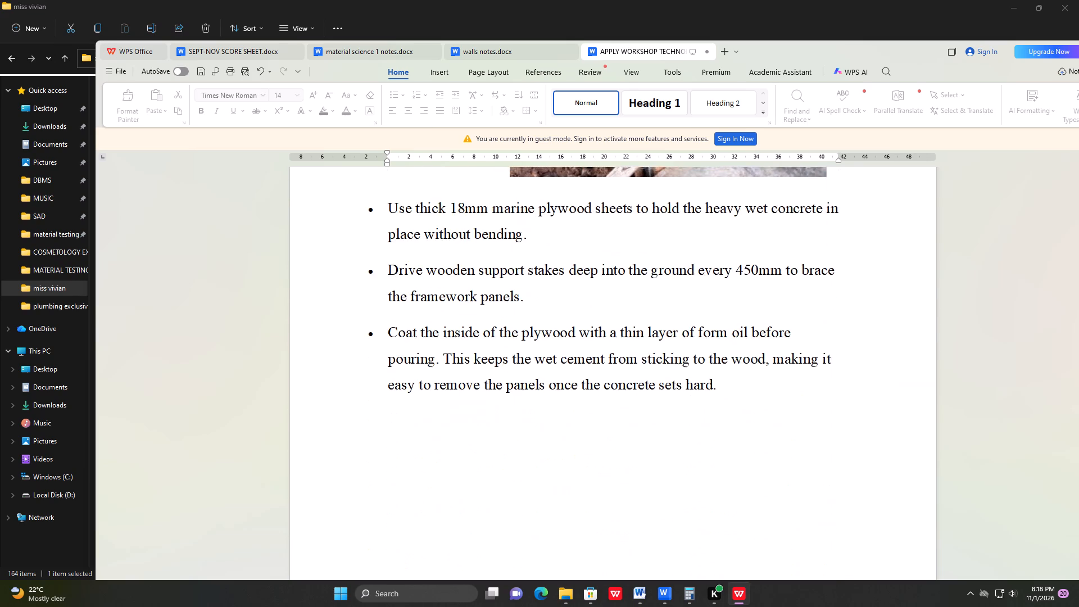
# Delete six blank lines above the PERFORM ELECTRICAL OPERATIONS heading to bring it closer to the top of its page.
pyautogui.scroll(-18, 769, 342)
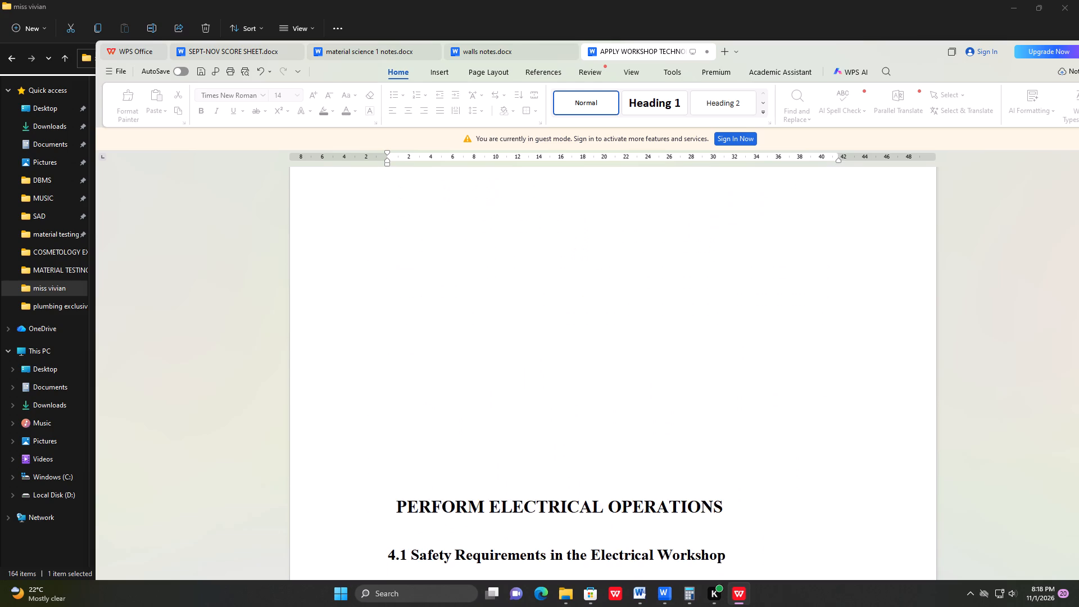
pyautogui.scroll(-2, 752, 346)
pyautogui.click(638, 336)
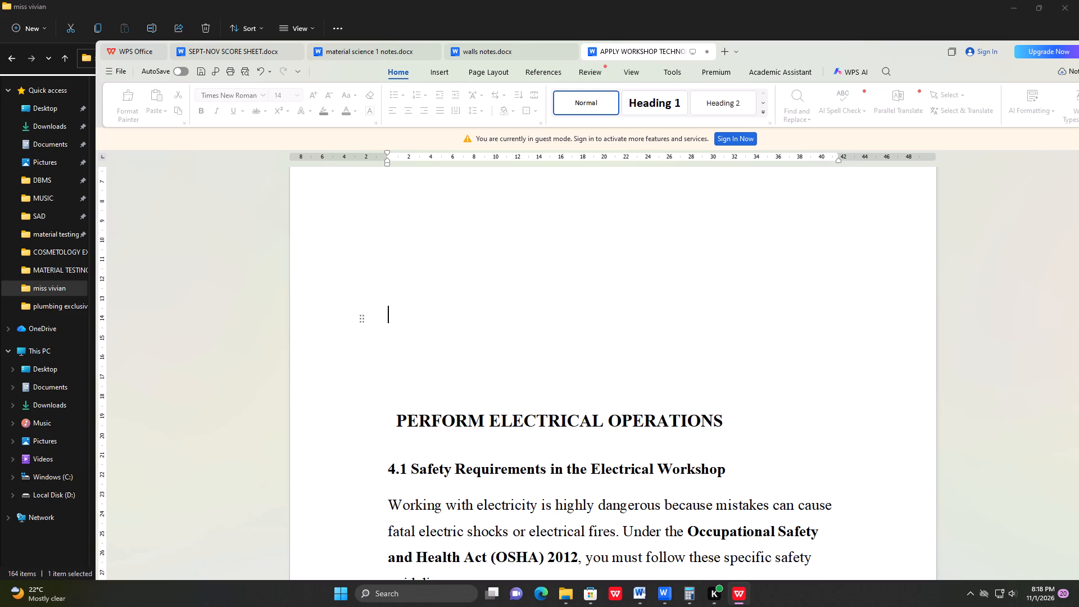
pyautogui.press('BackSpace')
pyautogui.press('BackSpace')
pyautogui.press('BackSpace')
pyautogui.scroll(3, 632, 343)
pyautogui.press('BackSpace')
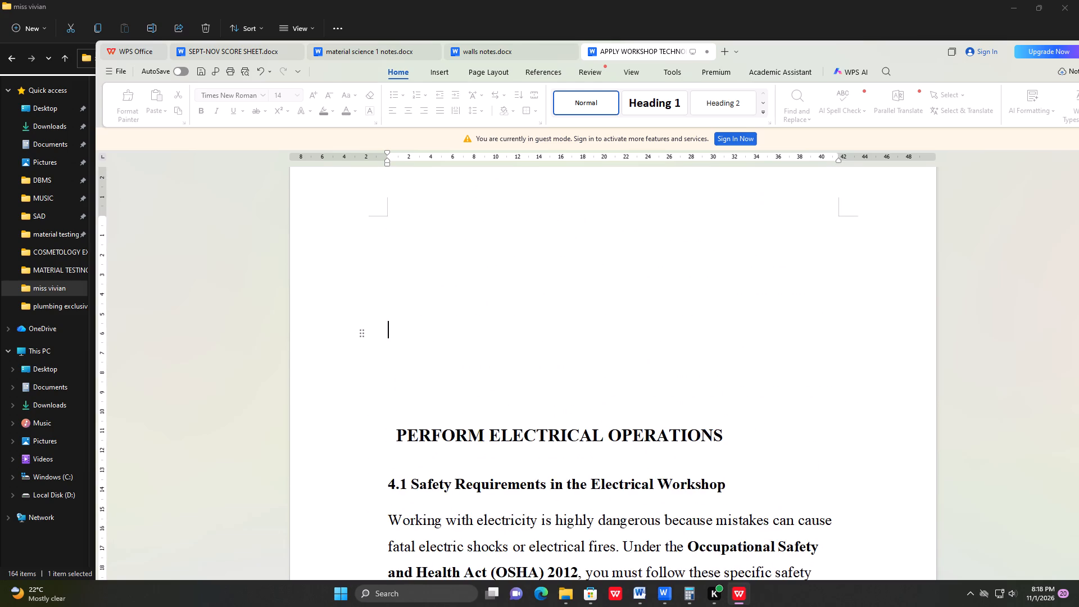
pyautogui.press('BackSpace')
pyautogui.press('BackSpace')
pyautogui.scroll(3, 627, 347)
pyautogui.scroll(-3, 627, 347)
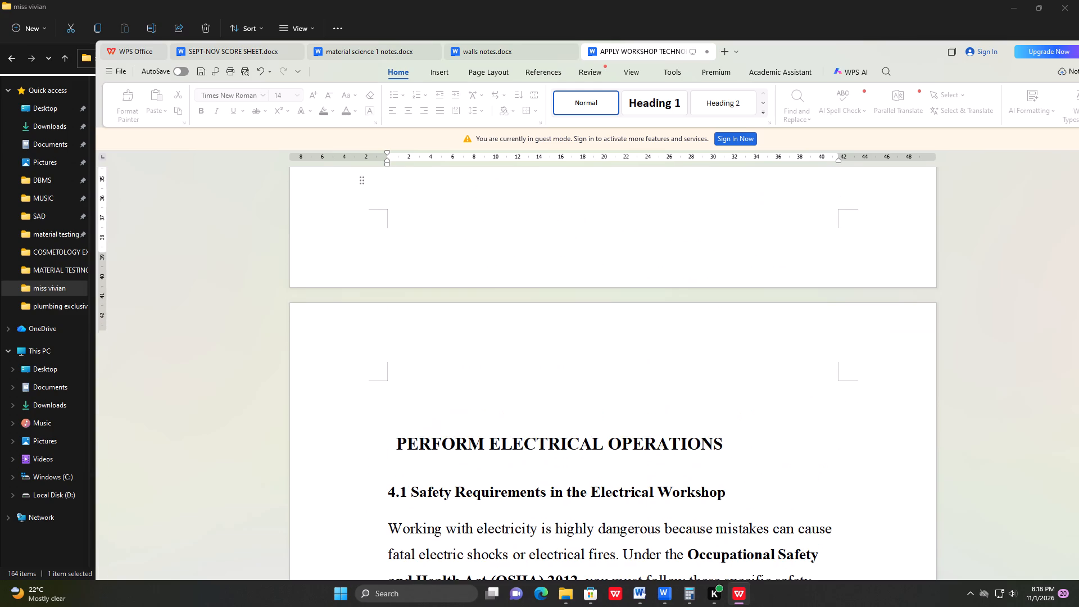
# Look through section 4.1 on electrical workshop safety and the Lockout-Tagout (LOTO) Safety Chain for layout problems.
pyautogui.scroll(-13, 627, 347)
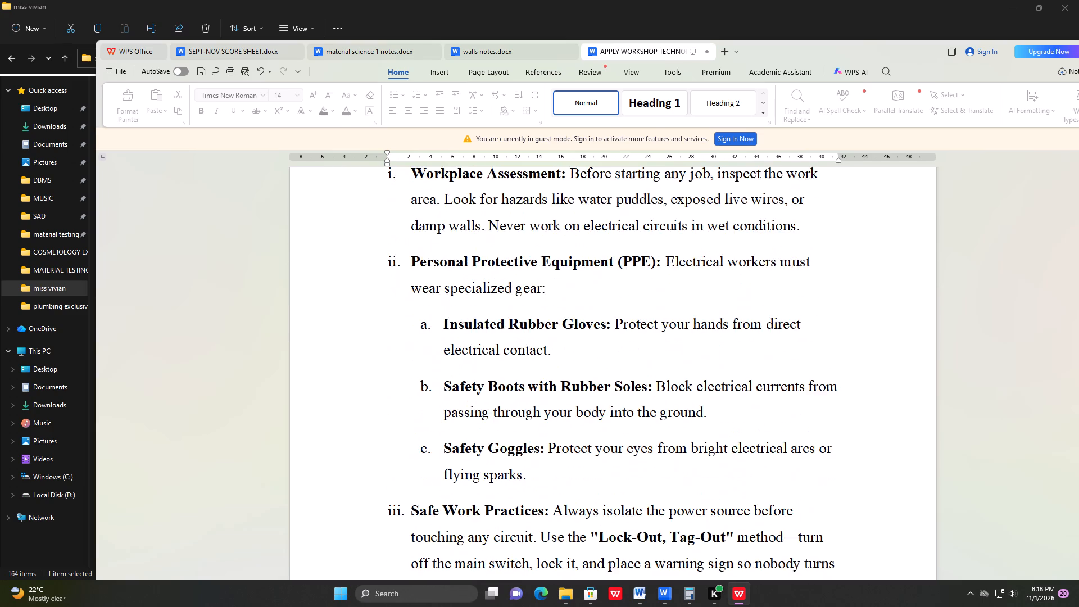
pyautogui.scroll(-16, 628, 342)
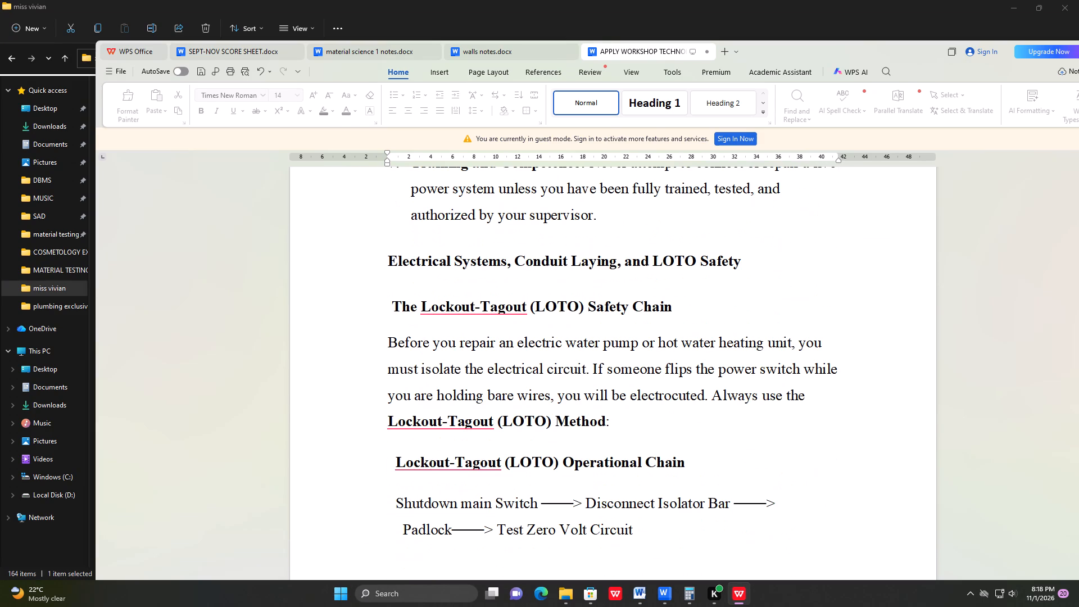
pyautogui.scroll(-3, 547, 324)
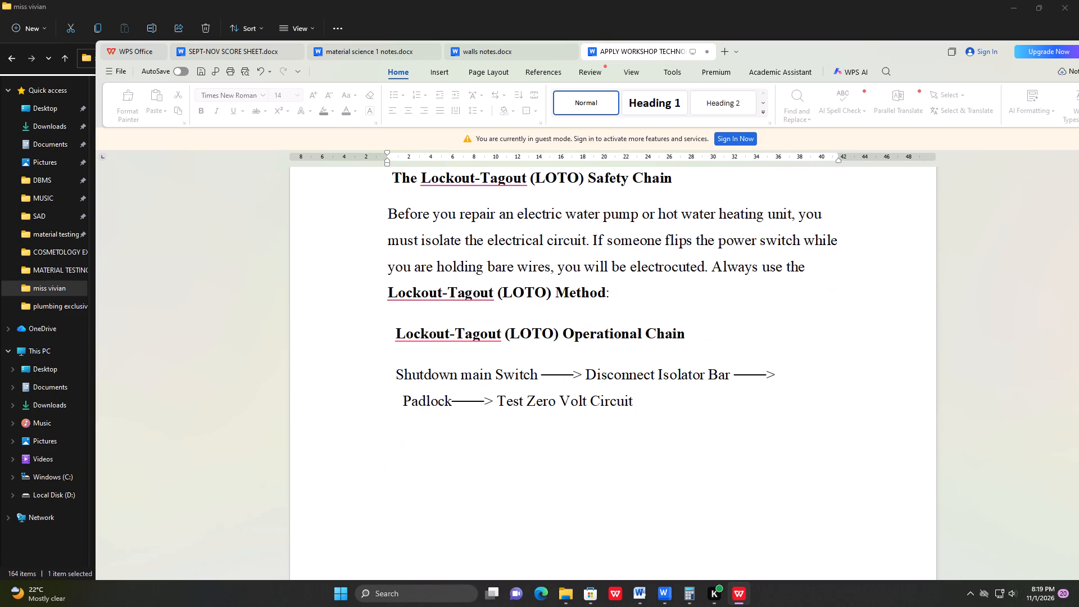
pyautogui.scroll(-14, 546, 337)
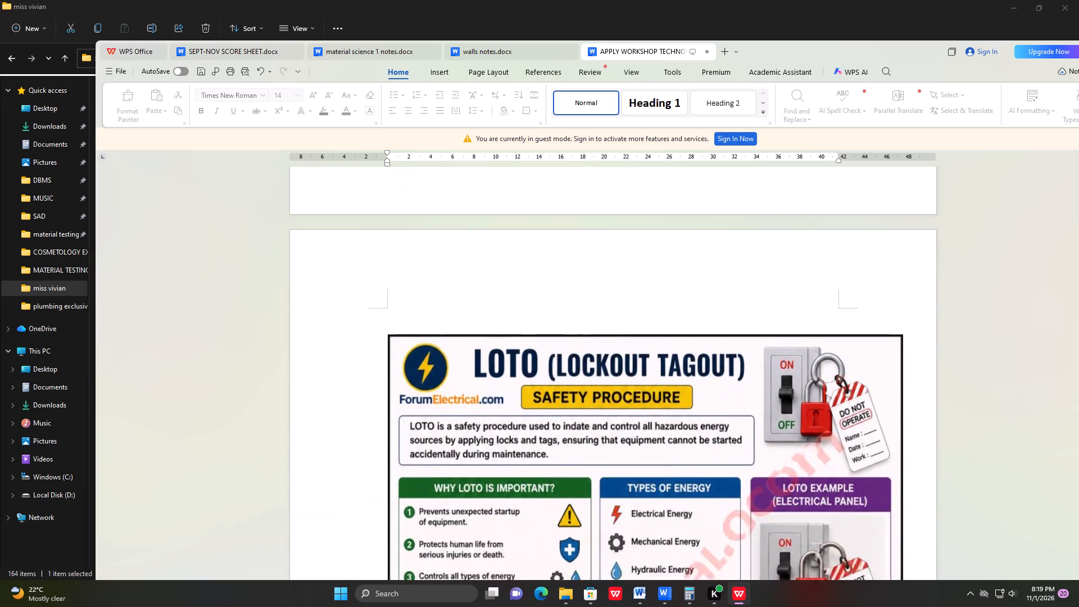
# Examine the page break between the LOTO operational chain and the LOTO safety procedure picture, continuing to Step 4: Verify Zero Power.
pyautogui.scroll(-14, 547, 339)
pyautogui.scroll(8, 547, 339)
pyautogui.scroll(16, 552, 360)
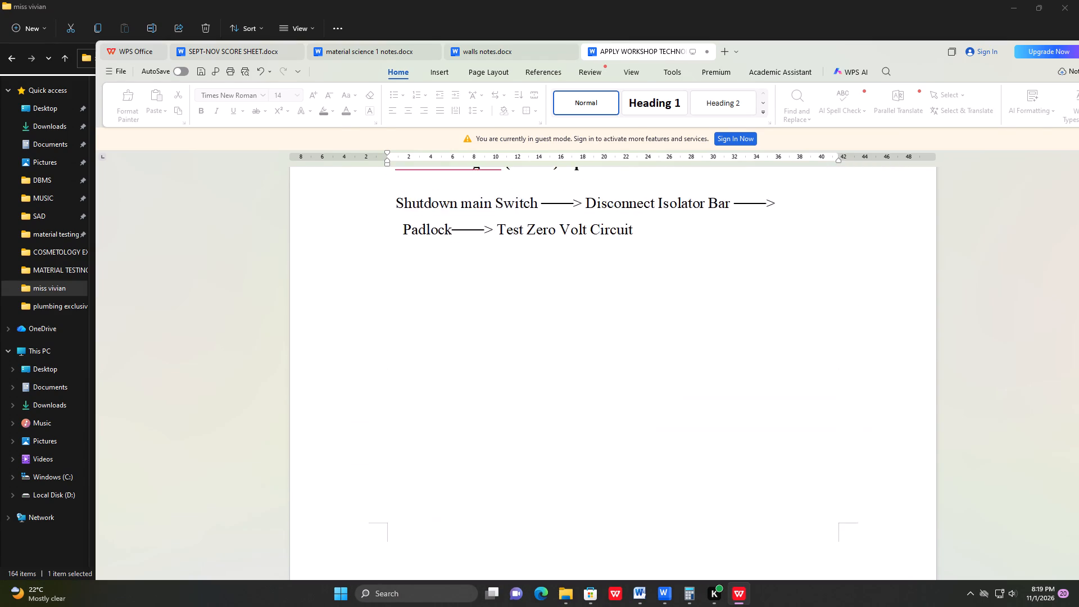
pyautogui.scroll(-13, 579, 340)
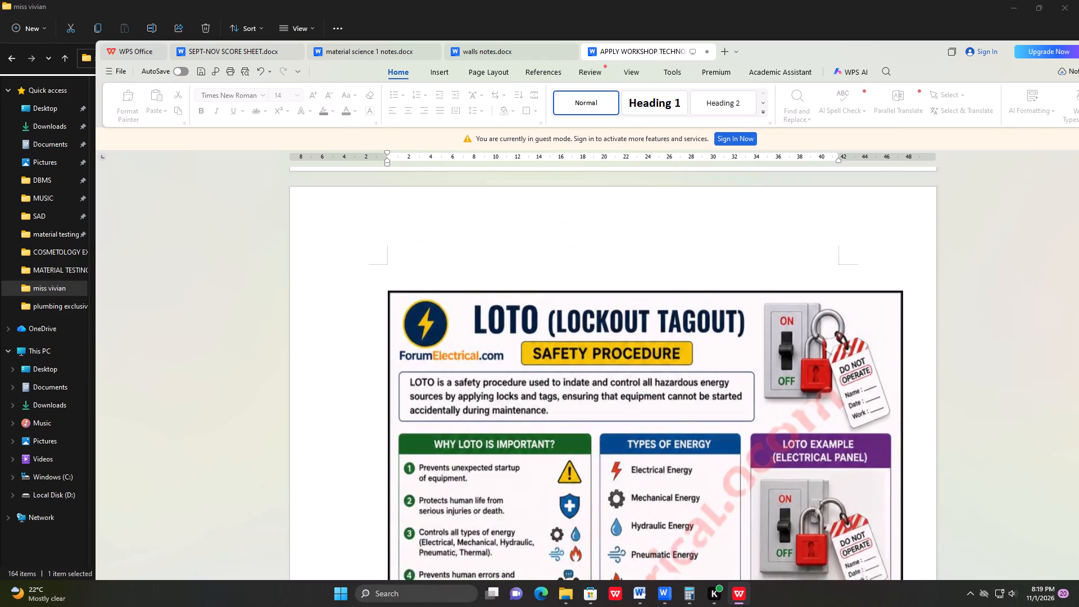
pyautogui.scroll(-18, 581, 337)
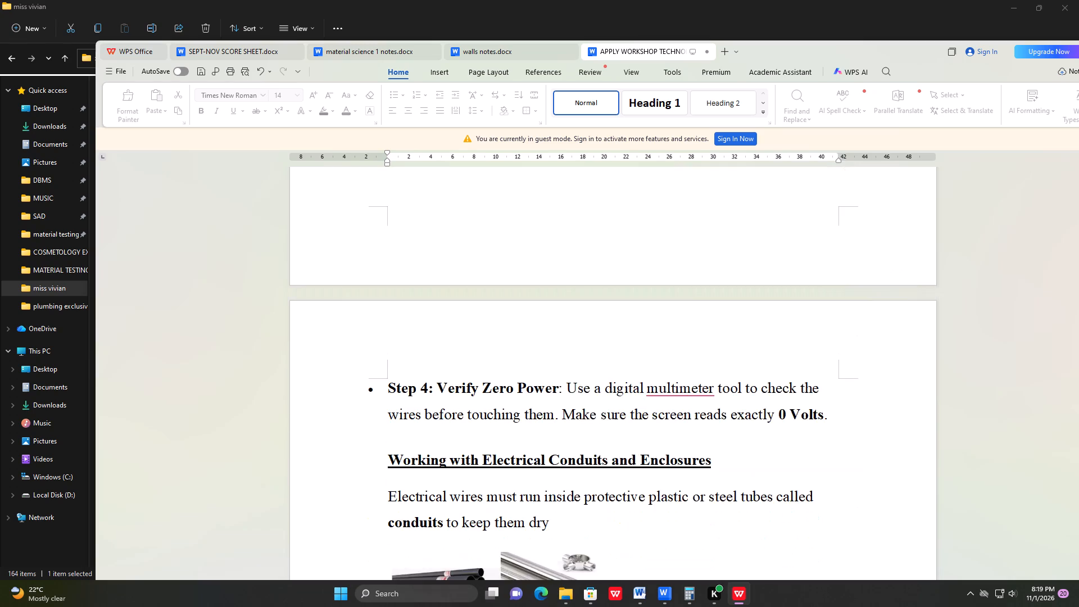
# Review the layout of the electrical conduits, IP rating, kitchen sockets and copper pipe bonding content, up to section 4.2.
pyautogui.scroll(-16, 574, 342)
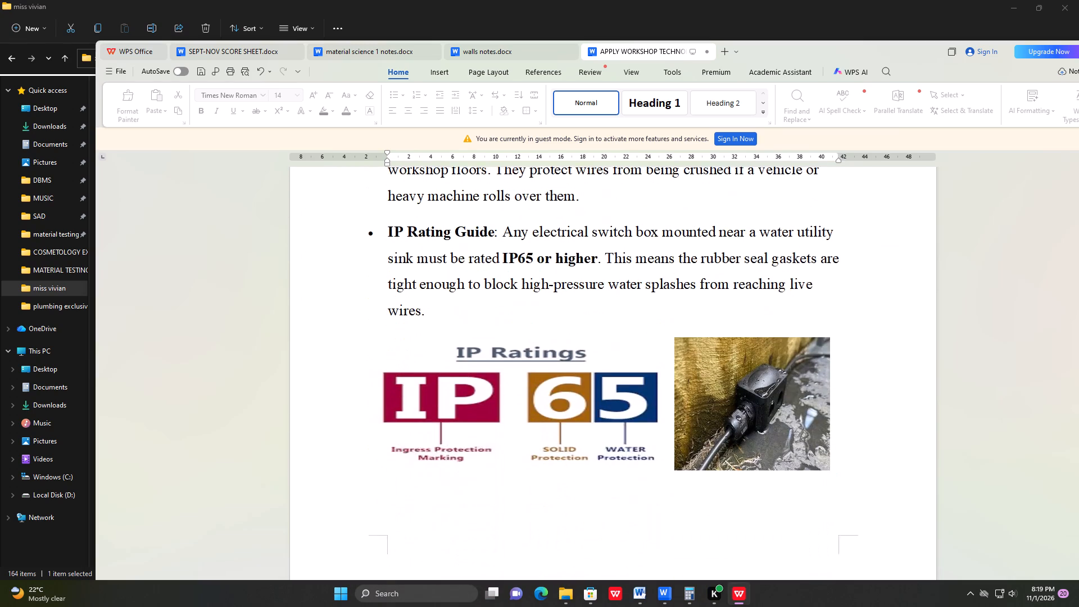
pyautogui.scroll(-12, 572, 345)
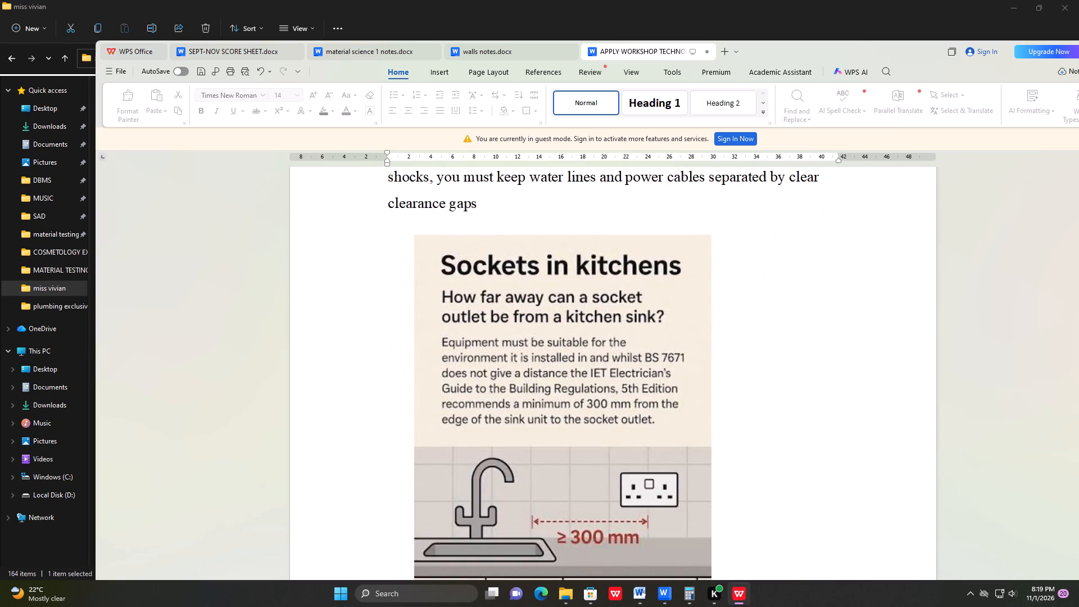
pyautogui.scroll(-19, 572, 339)
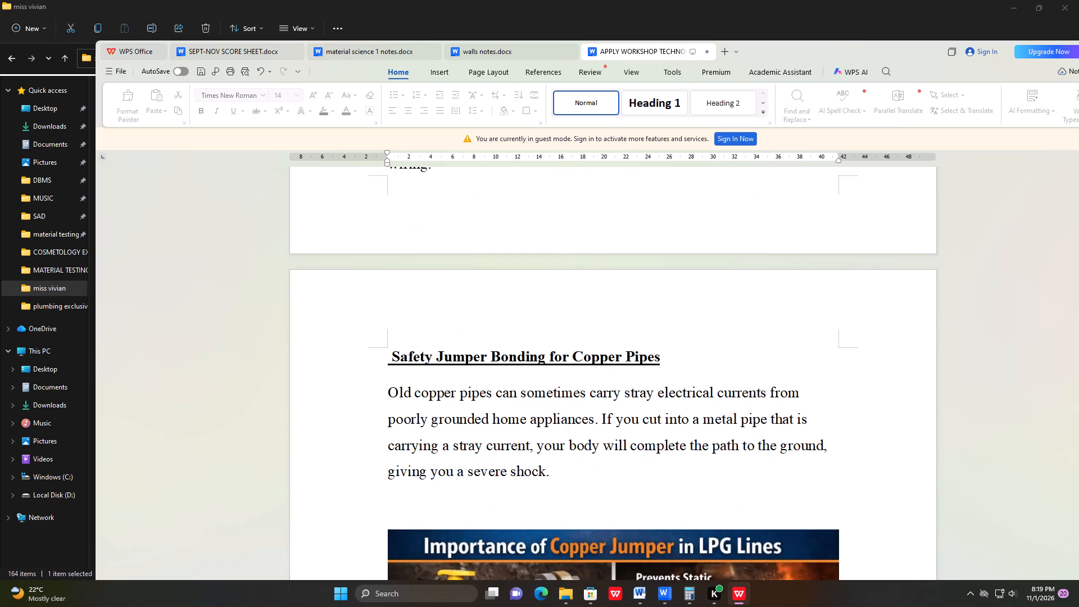
pyautogui.scroll(-15, 570, 341)
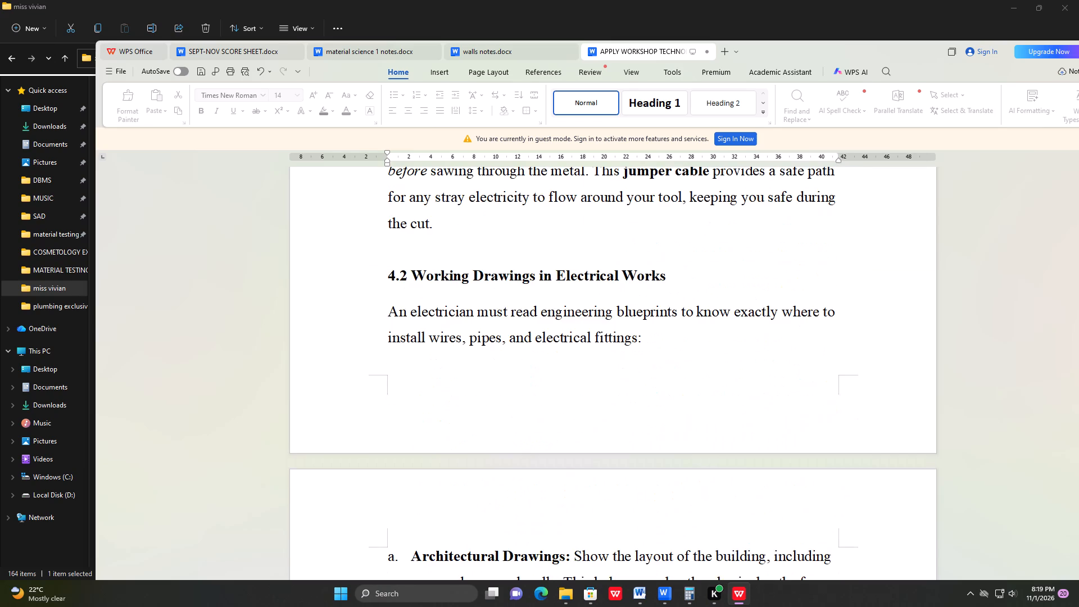
# Look through the electrical working drawings and essential hand tools, up to the PVC pipe layout equipment.
pyautogui.scroll(-16, 570, 336)
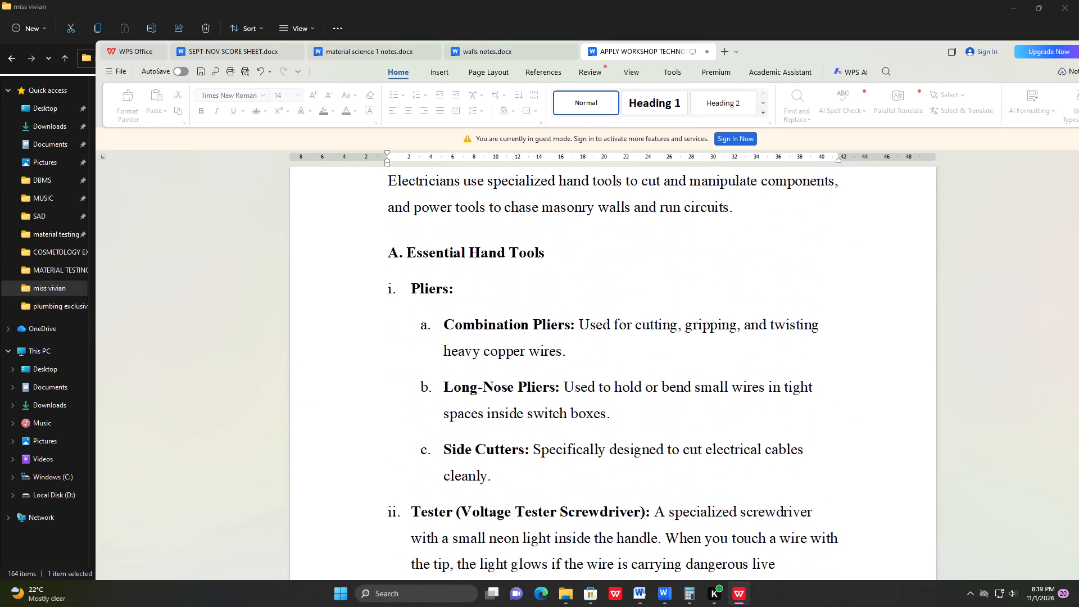
pyautogui.scroll(-17, 570, 336)
pyautogui.scroll(-12, 569, 336)
# Examine the spacing of the conduit bending pictures and captions under PVC Pipe Layout Equipment, through the Power Tools items.
pyautogui.scroll(4, 569, 336)
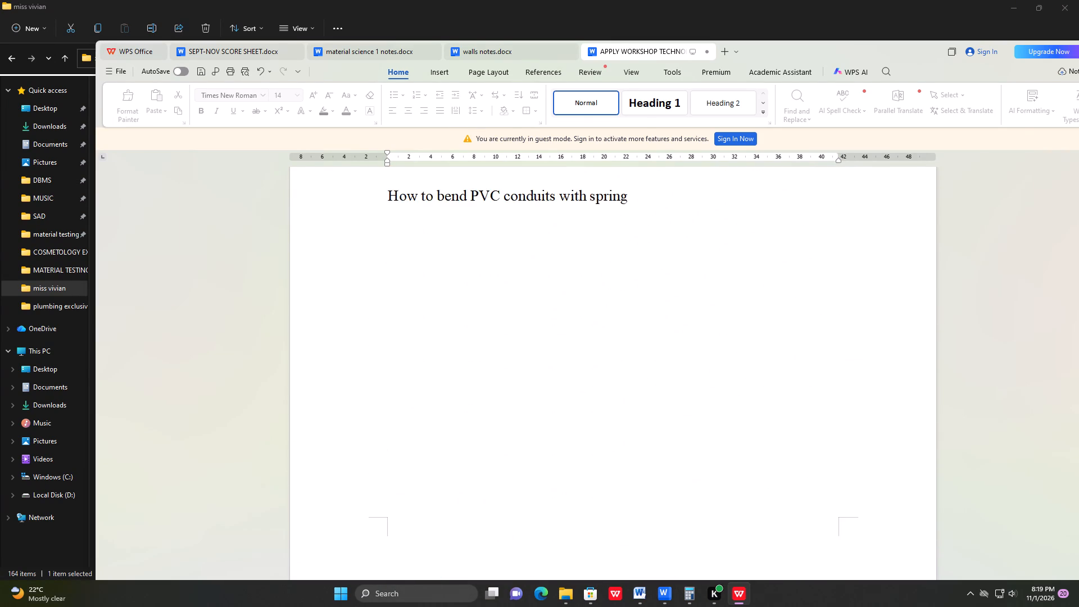
pyautogui.scroll(3, 569, 336)
pyautogui.scroll(-11, 569, 336)
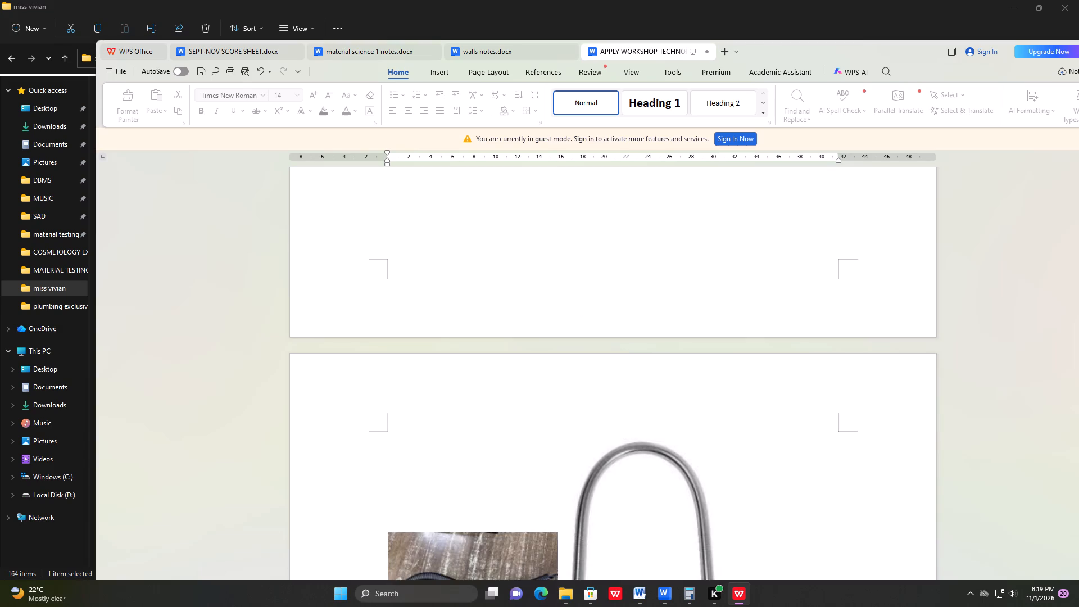
pyautogui.scroll(-7, 569, 338)
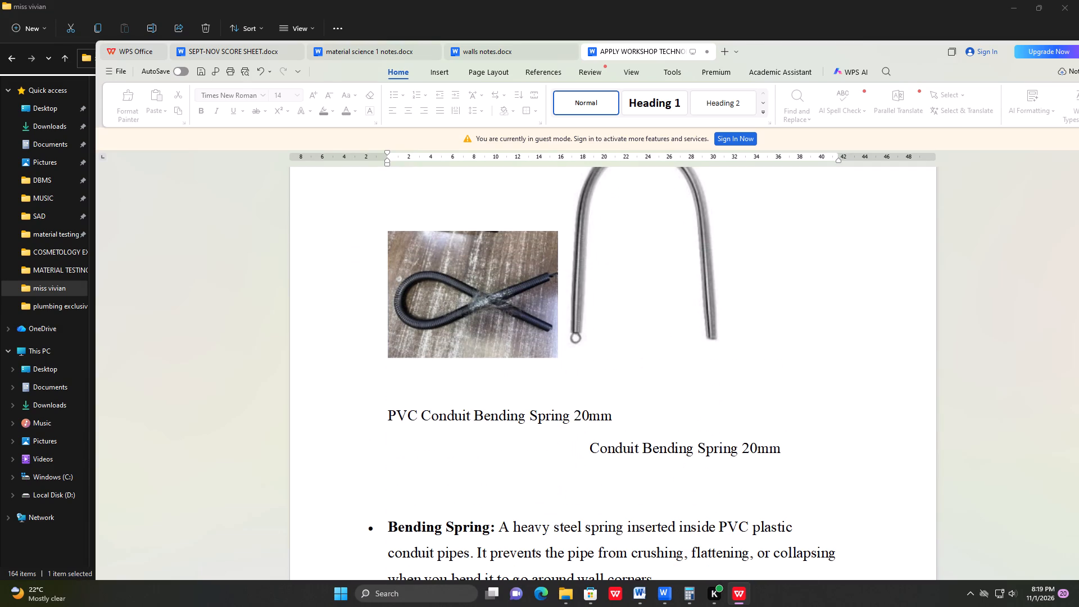
pyautogui.scroll(-5, 569, 339)
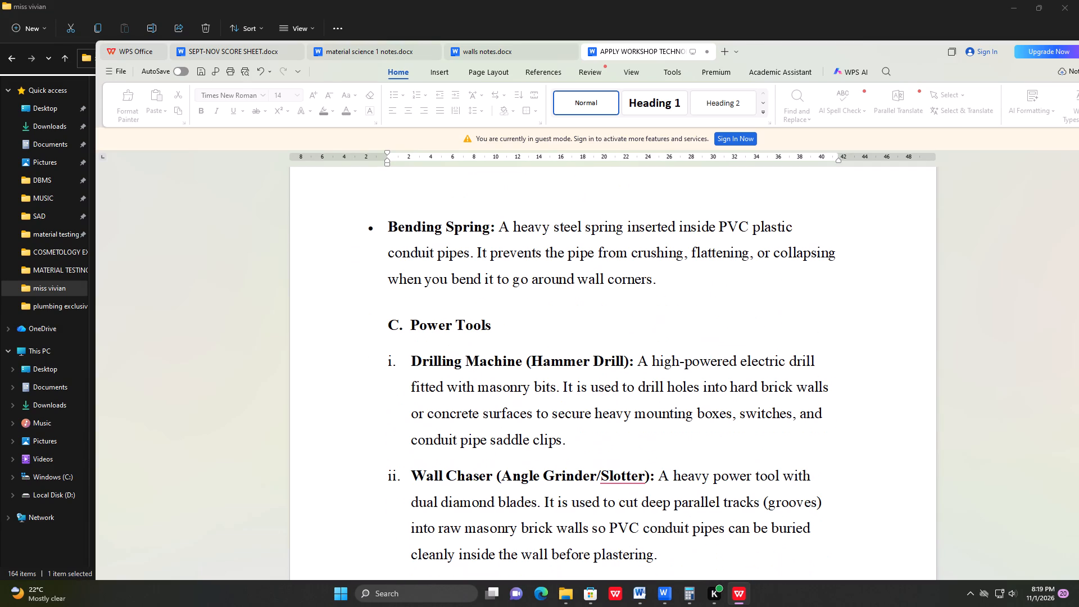
pyautogui.scroll(9, 569, 337)
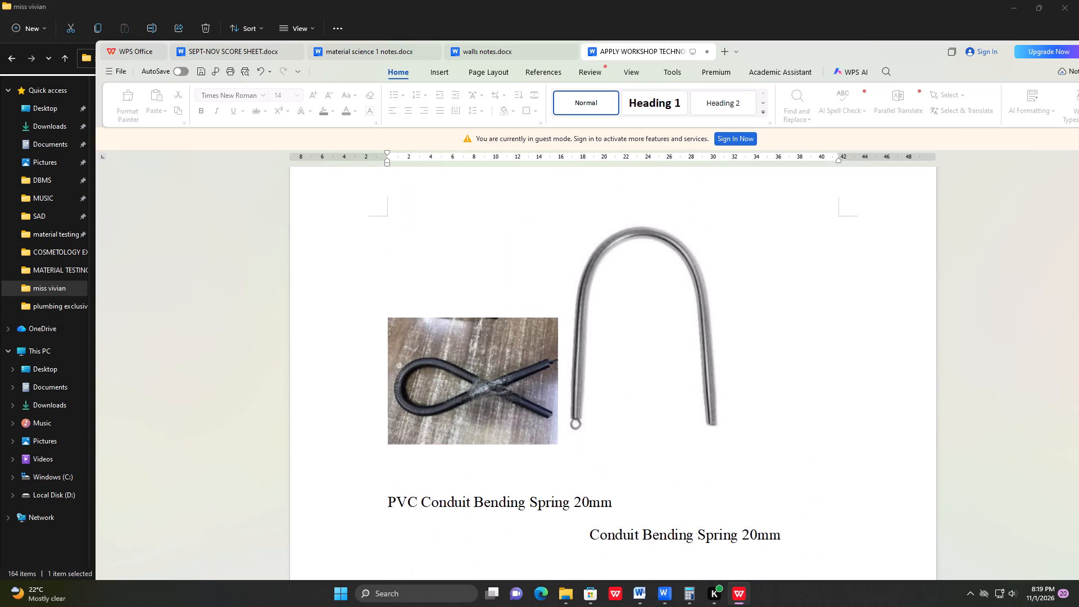
pyautogui.scroll(15, 573, 346)
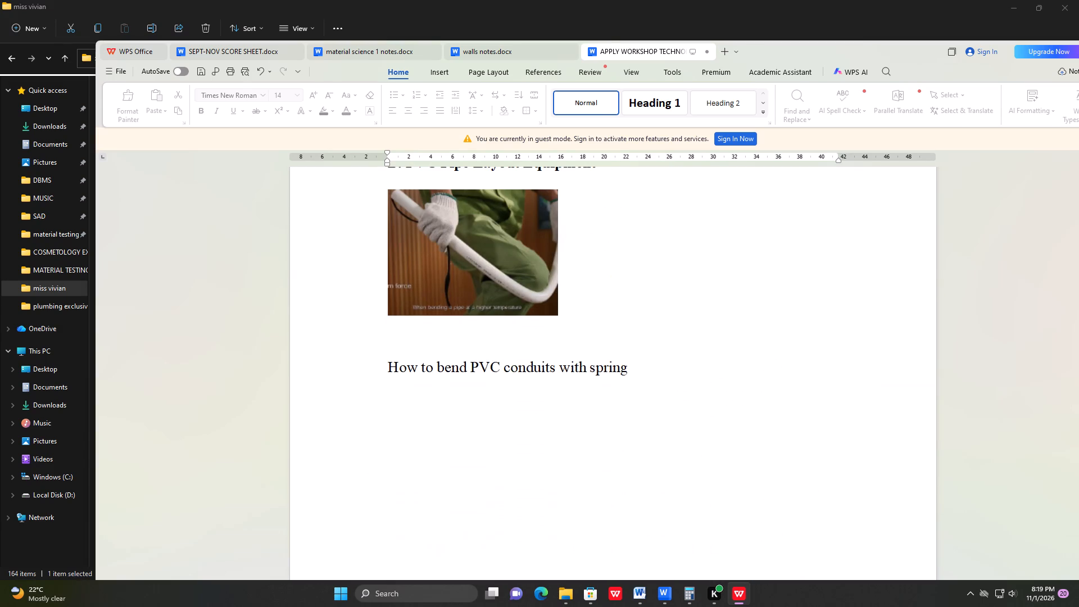
pyautogui.scroll(-4, 573, 354)
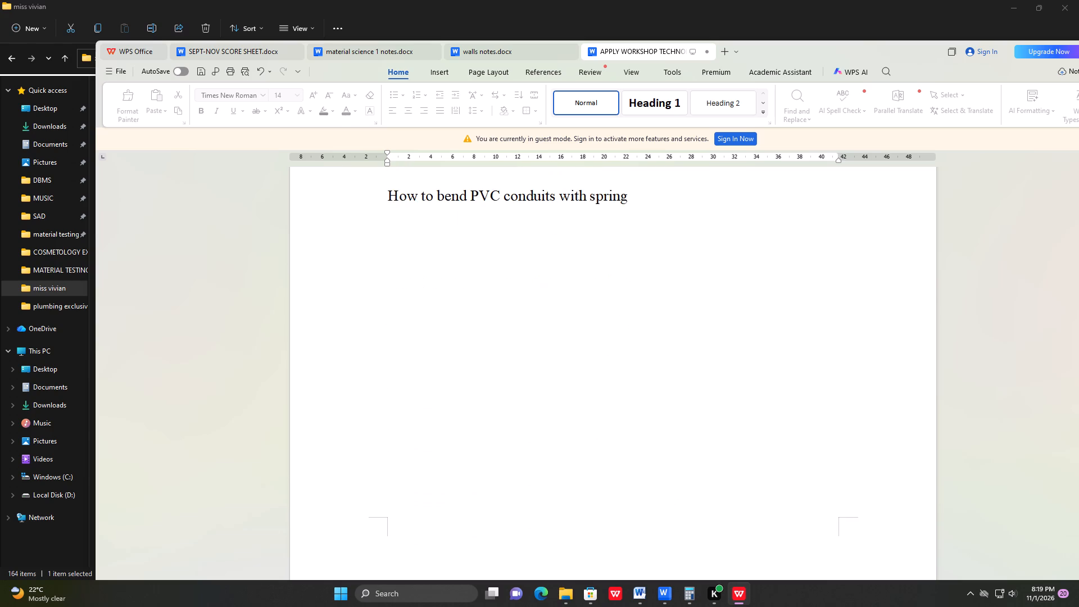
pyautogui.scroll(-3, 573, 352)
pyautogui.scroll(12, 573, 352)
pyautogui.scroll(-3, 573, 352)
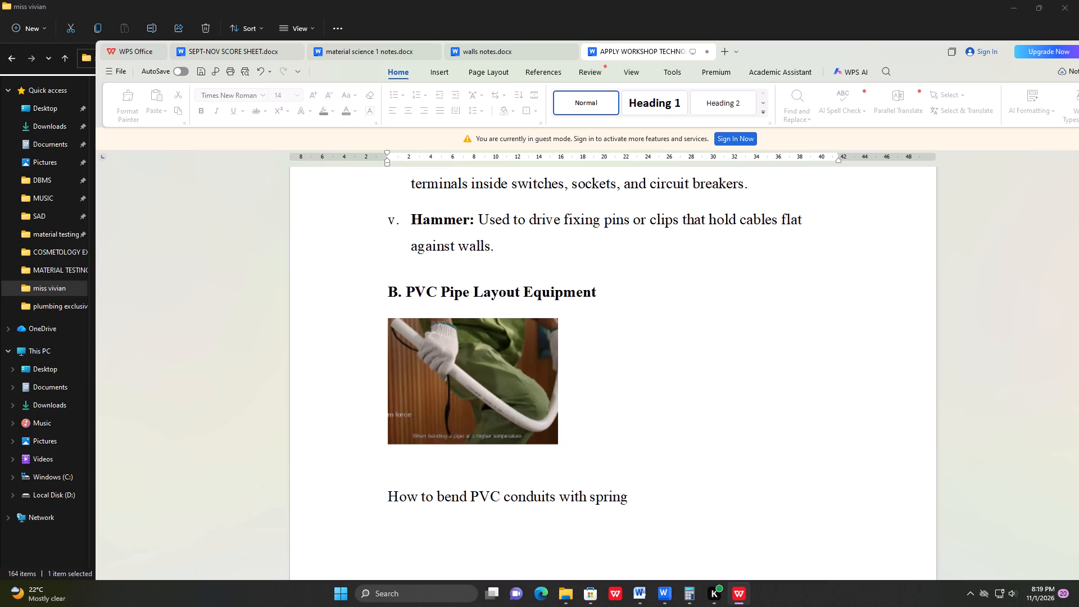
pyautogui.scroll(-19, 573, 352)
pyautogui.scroll(-2, 569, 346)
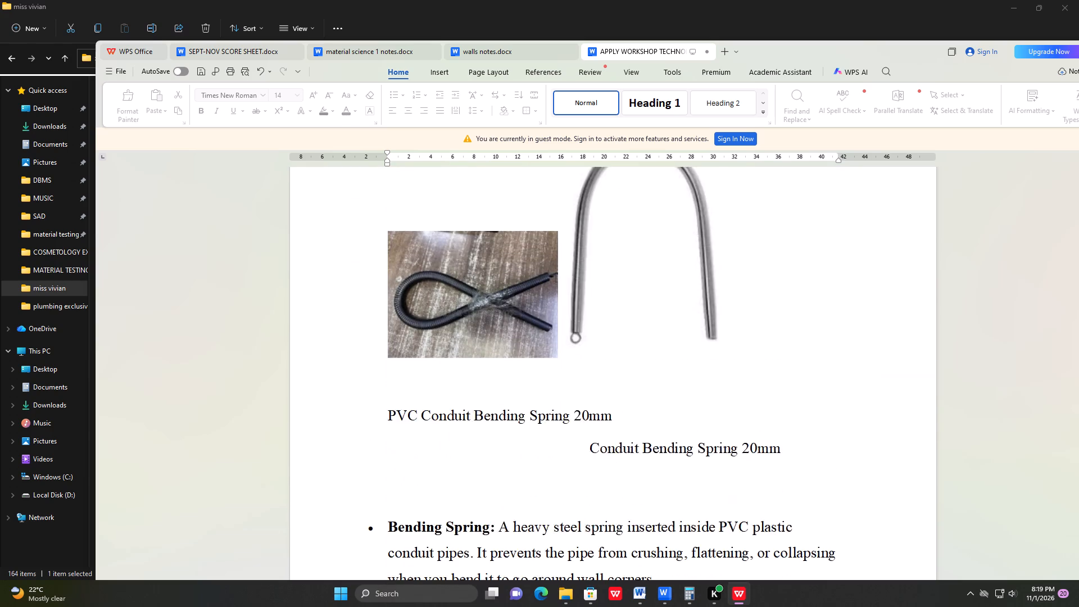
pyautogui.scroll(-3, 569, 346)
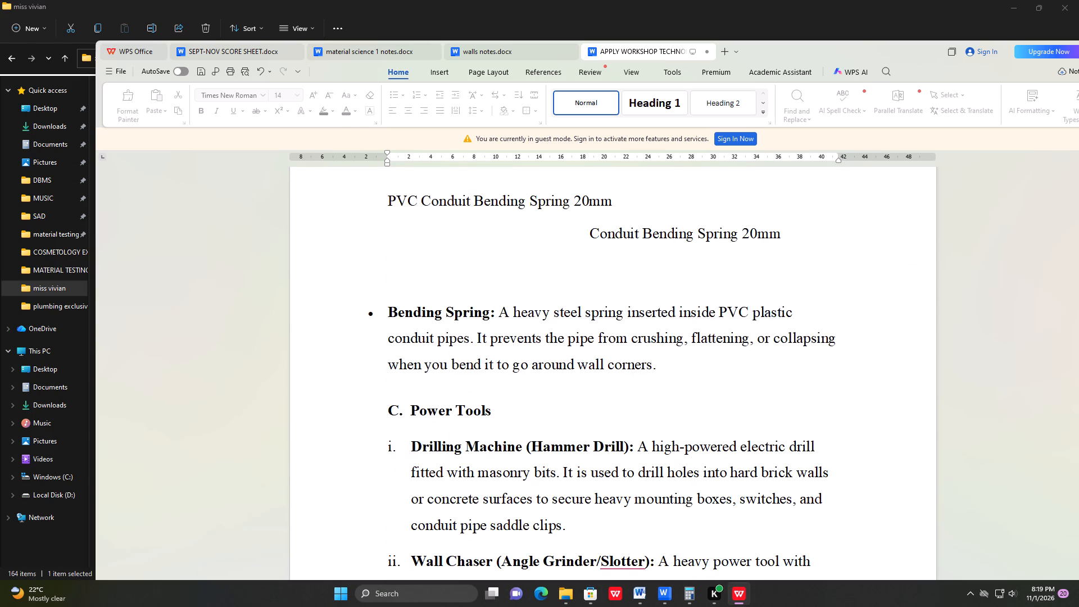
pyautogui.scroll(-4, 463, 280)
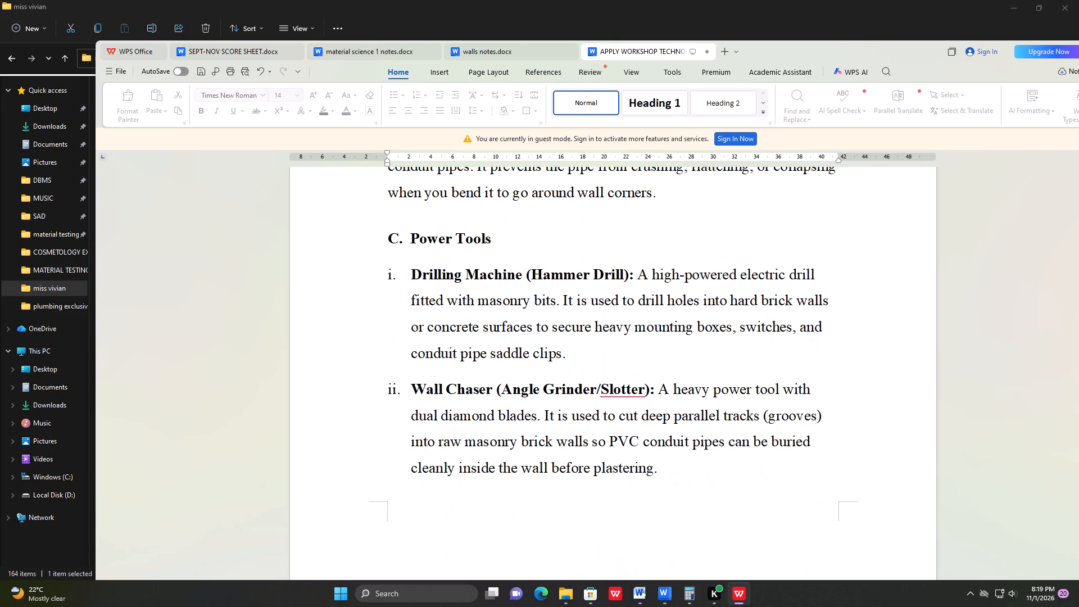
pyautogui.scroll(-1, 469, 289)
pyautogui.scroll(2, 470, 290)
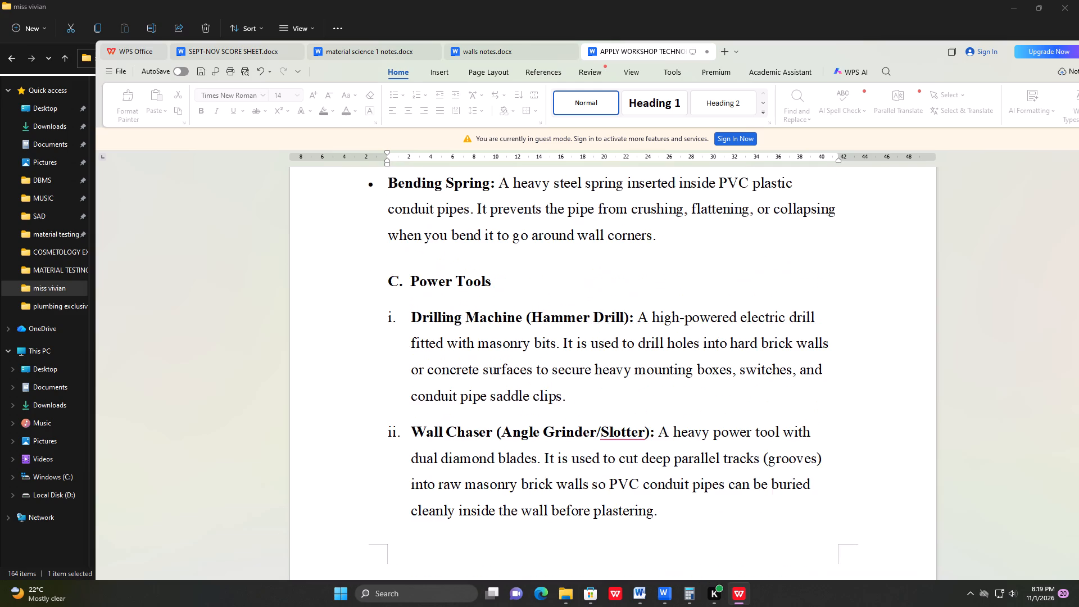
pyautogui.scroll(1, 470, 290)
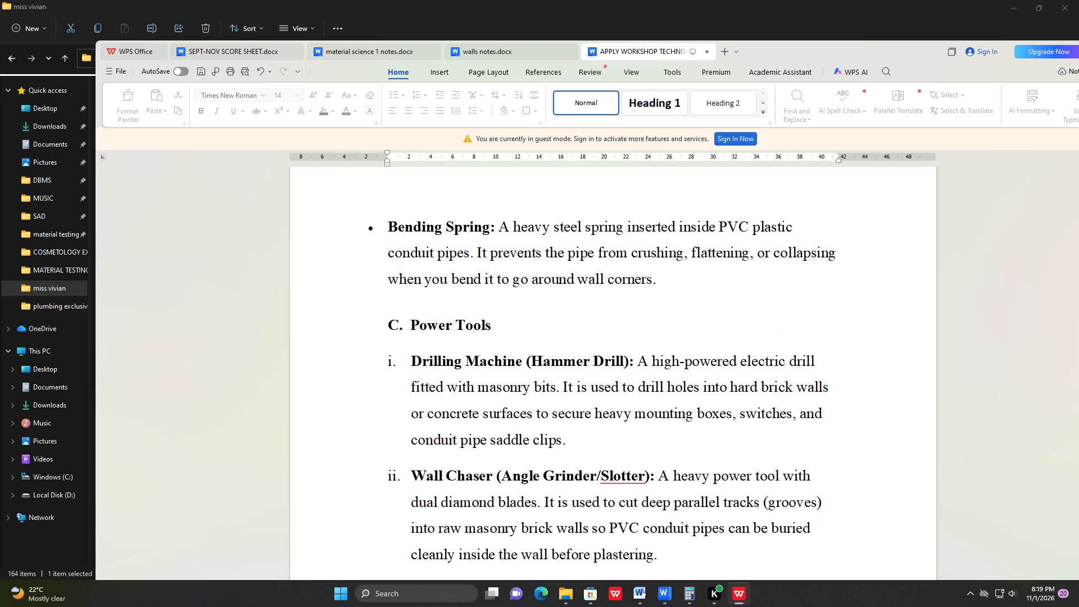
pyautogui.click(419, 301)
pyautogui.click(666, 286)
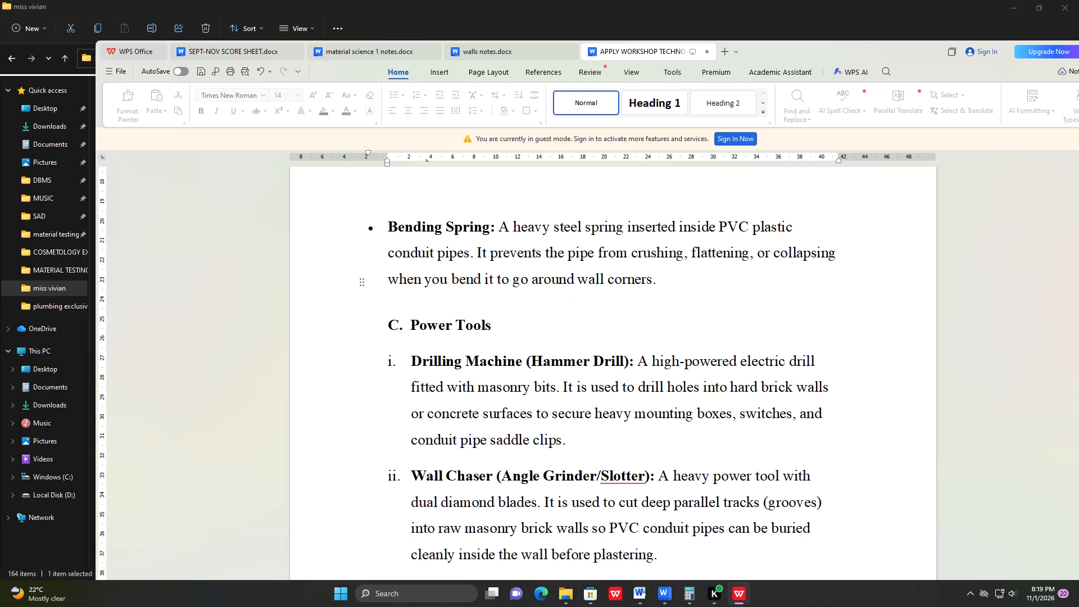
# Check the layout from the Electric Bench Grinder item through measuring equipment, section 4.4 and the section 4.5 IEE regulations.
pyautogui.scroll(-8, 666, 288)
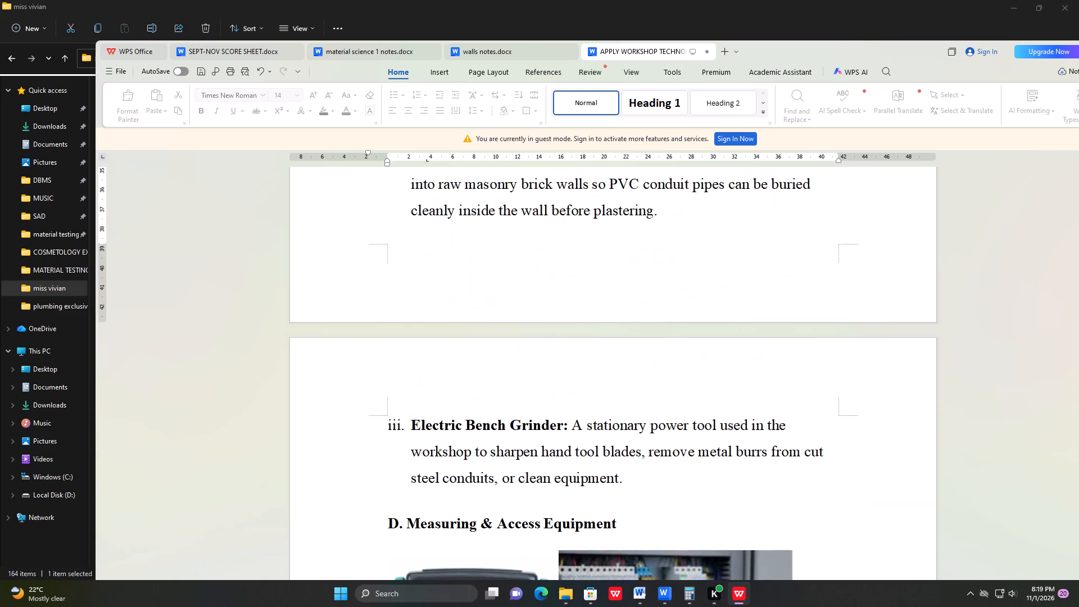
pyautogui.scroll(-5, 666, 302)
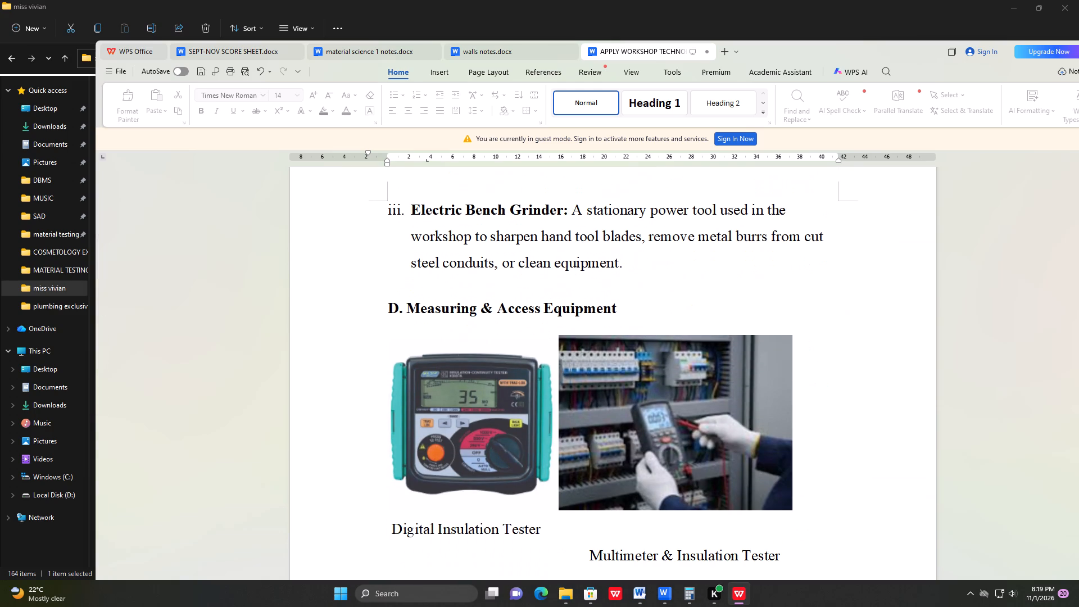
pyautogui.scroll(-11, 666, 302)
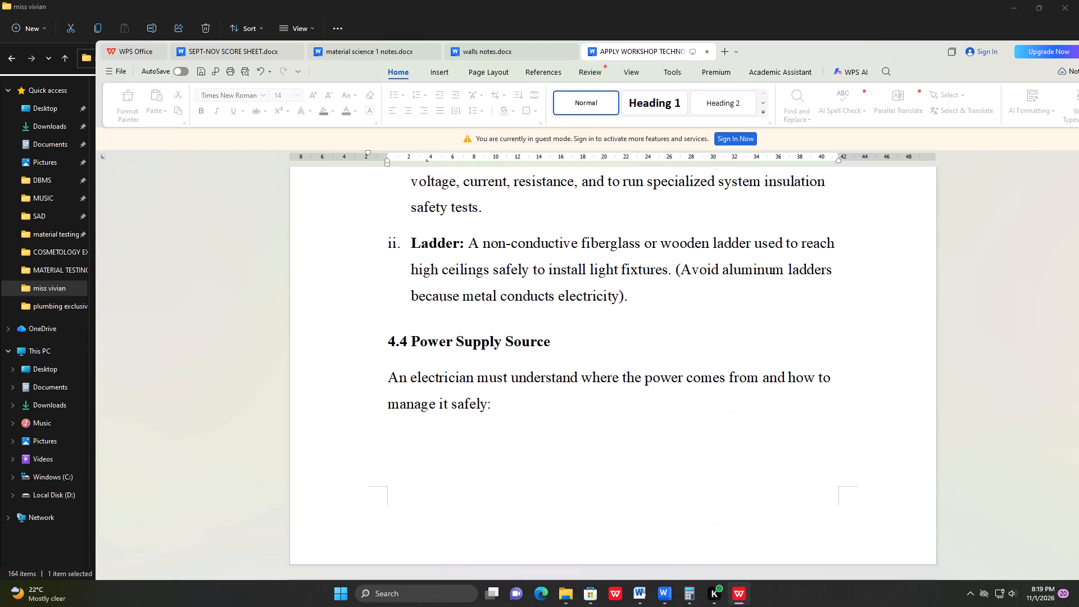
pyautogui.scroll(-20, 663, 308)
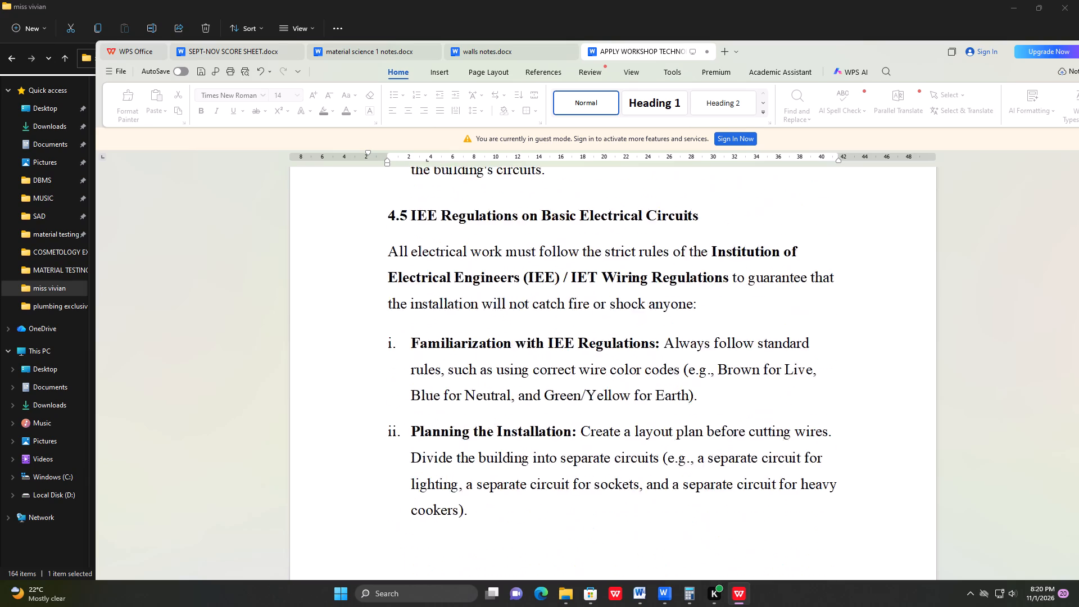
pyautogui.scroll(-14, 660, 305)
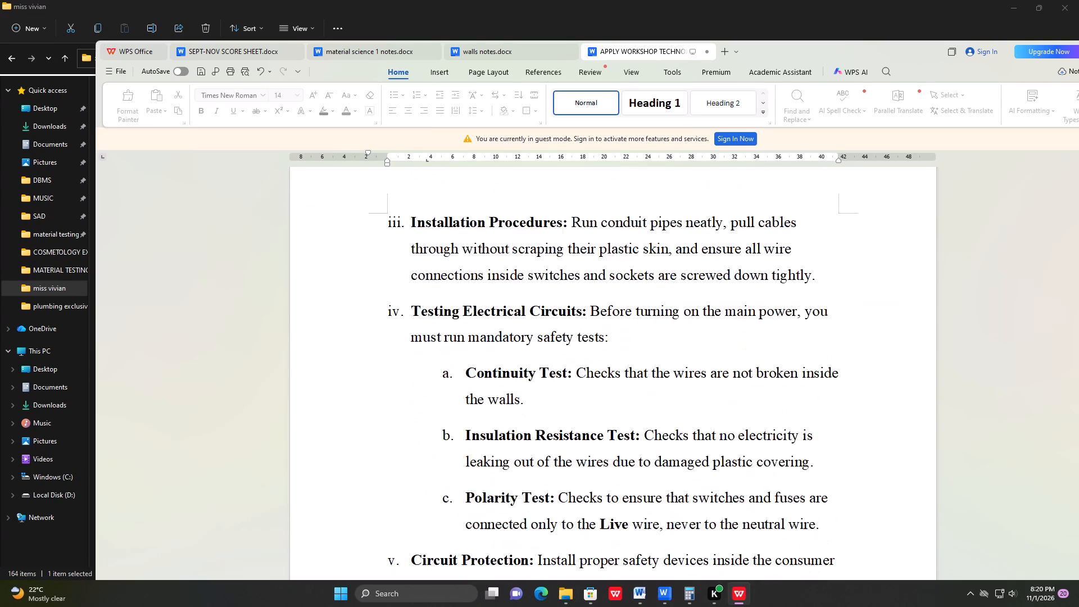
# Examine how the wire colour code table splits across pages and the wiring rules that follow it.
pyautogui.scroll(-16, 658, 306)
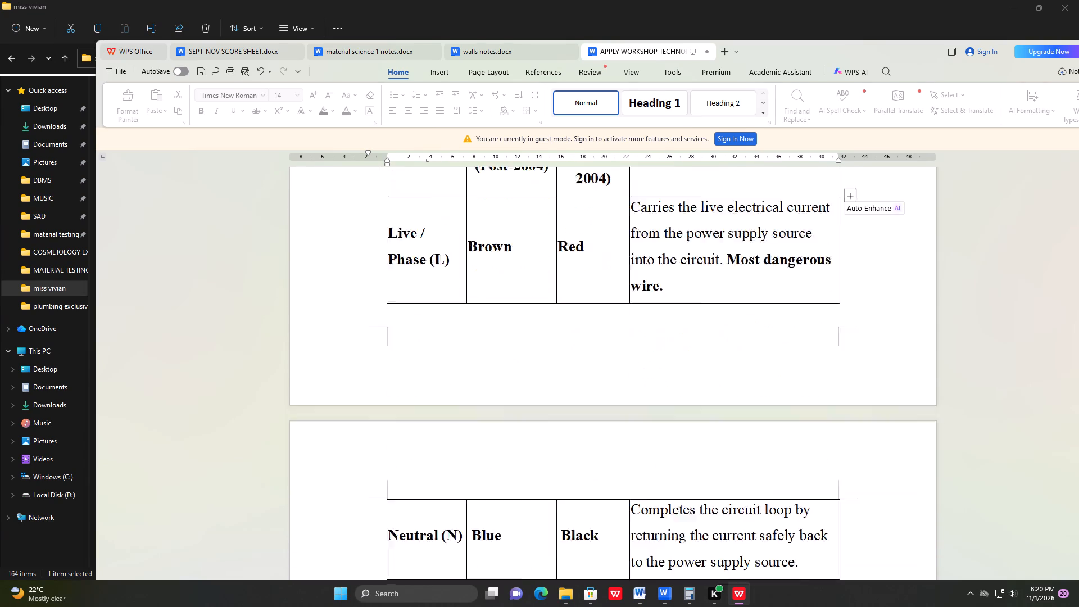
pyautogui.scroll(-19, 650, 306)
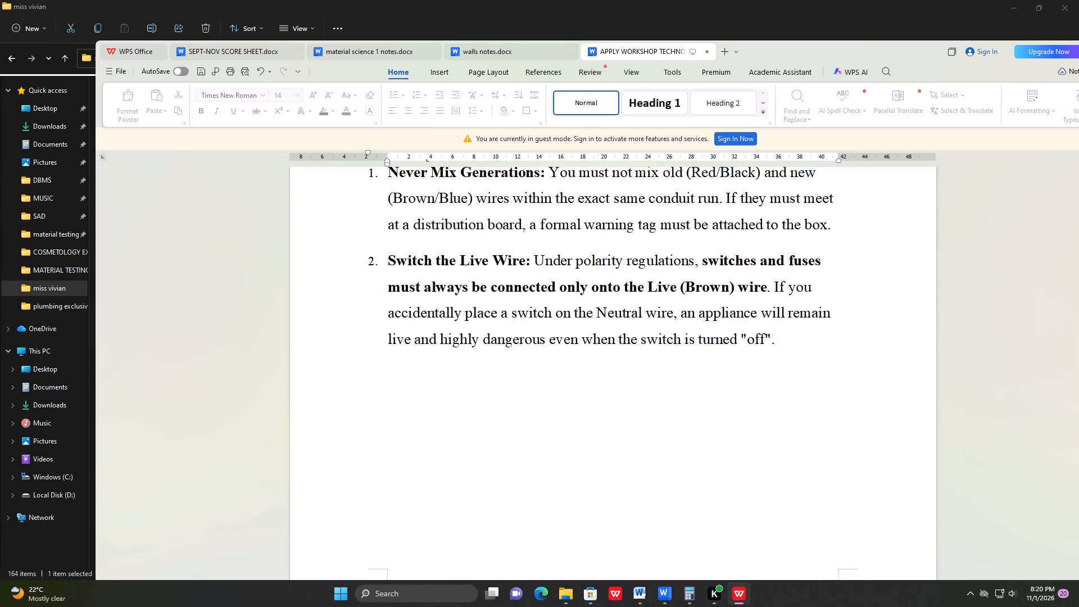
# Check the layout from the wire-generation and live-switch rules through the mechanical workshop safety requirements to the section 5.2 heading.
pyautogui.scroll(-16, 647, 308)
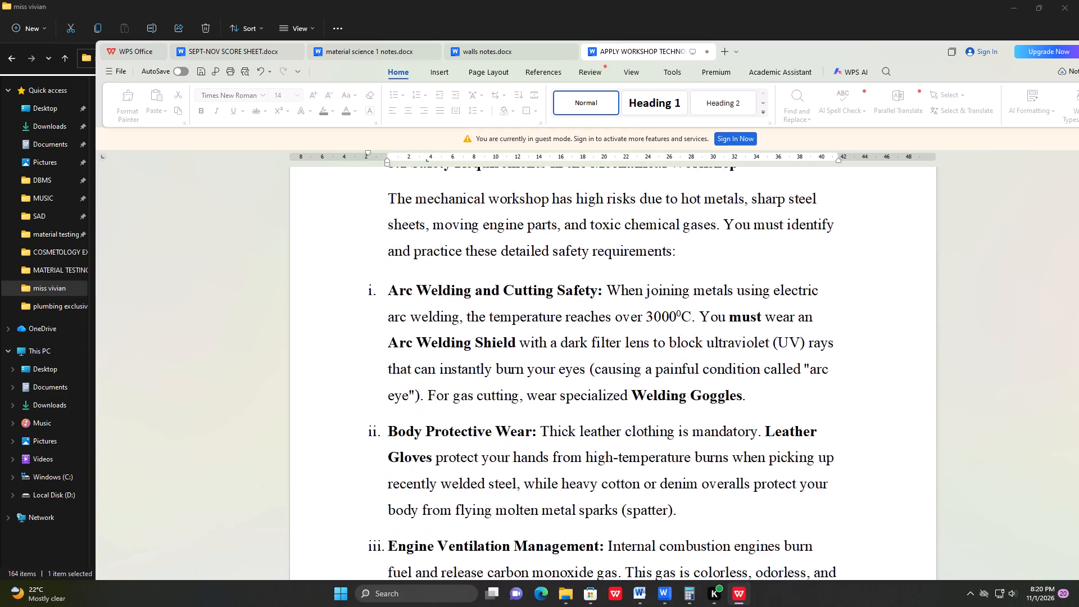
pyautogui.scroll(-17, 647, 308)
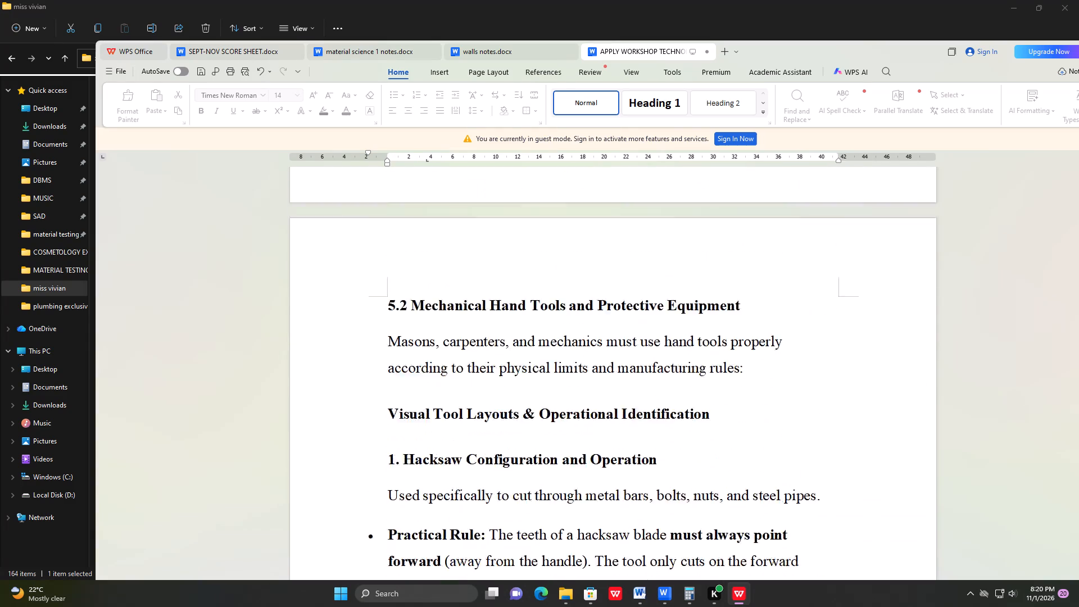
# Shrink the measuring instrument picture with fixed and sliding jaws in section 5.2 to about 1.51 in high by 3.86 in wide.
pyautogui.scroll(-16, 646, 307)
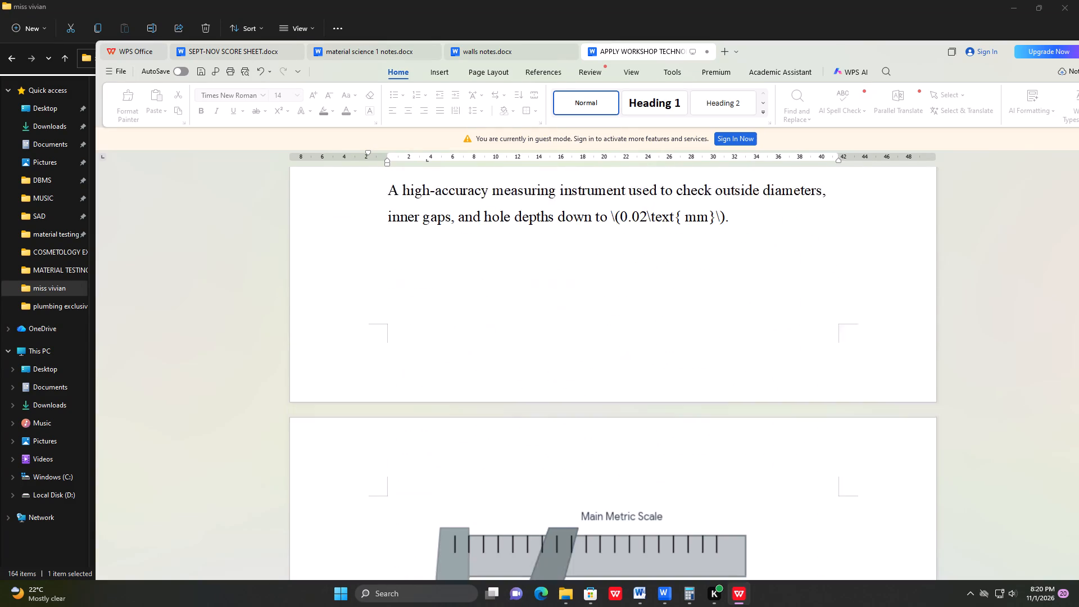
pyautogui.scroll(-4, 643, 310)
pyautogui.click(669, 337)
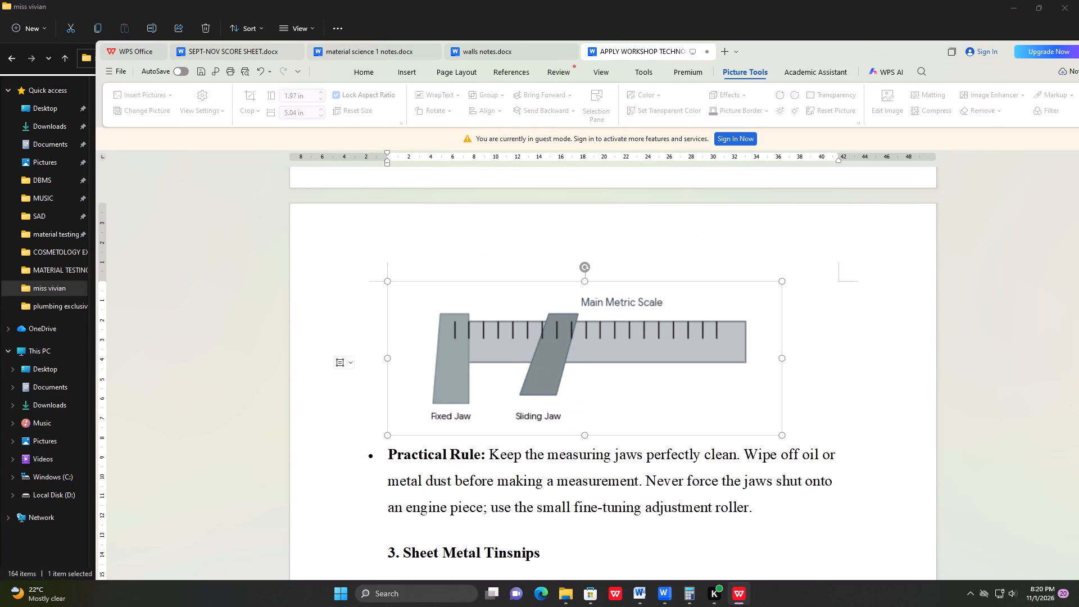
pyautogui.moveTo(781, 434); pyautogui.dragTo(759, 414)
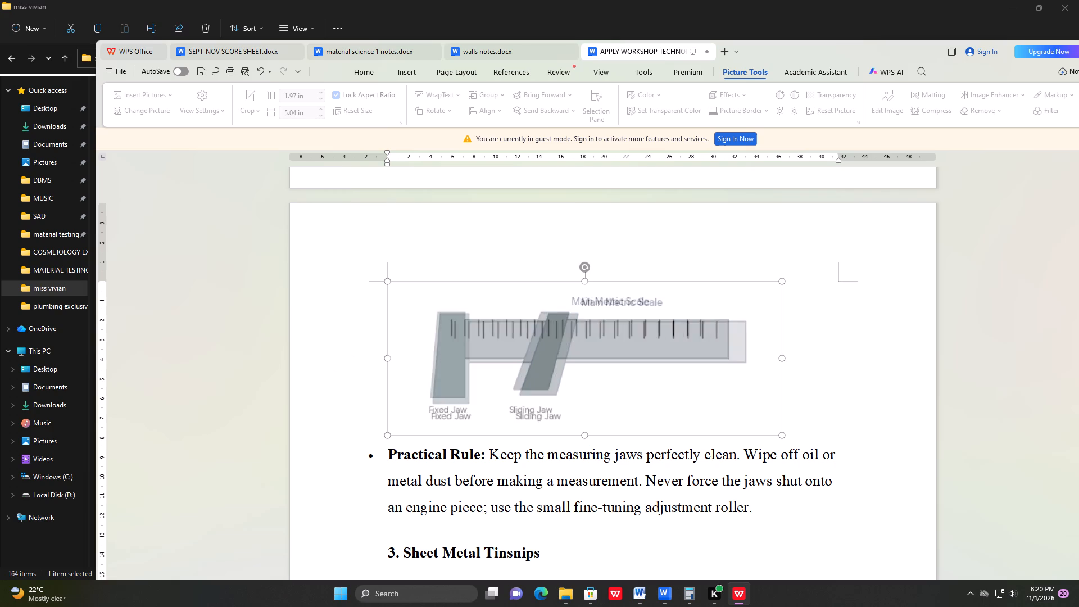
pyautogui.moveTo(759, 414); pyautogui.dragTo(689, 355)
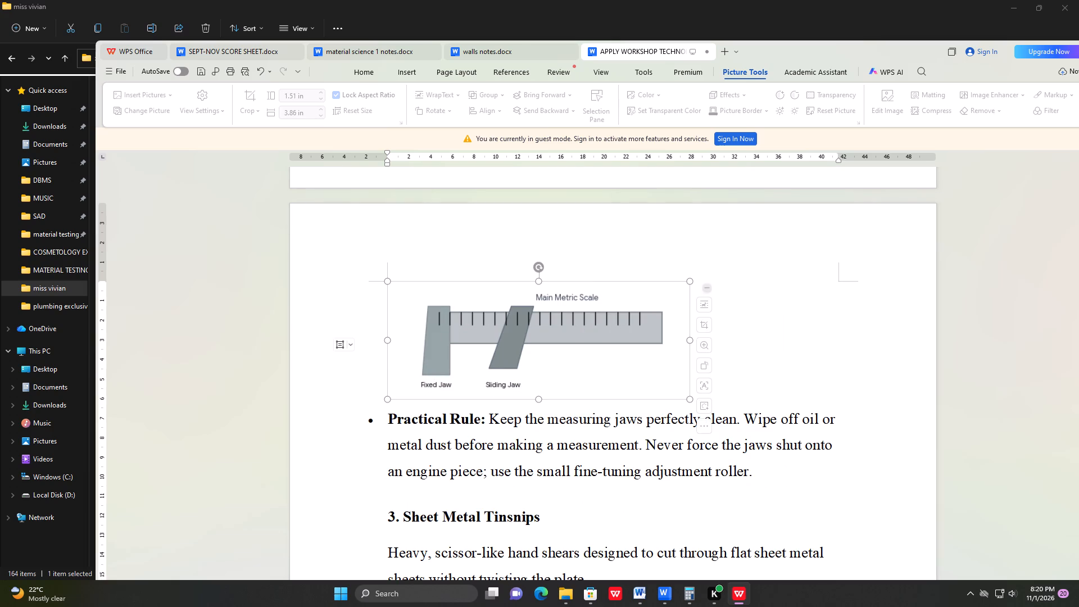
# Shrink the blue-handled tinsnips picture under Sheet Metal Tinsnips to about 2.22 in high by 1.11 in wide.
pyautogui.scroll(-9, 775, 375)
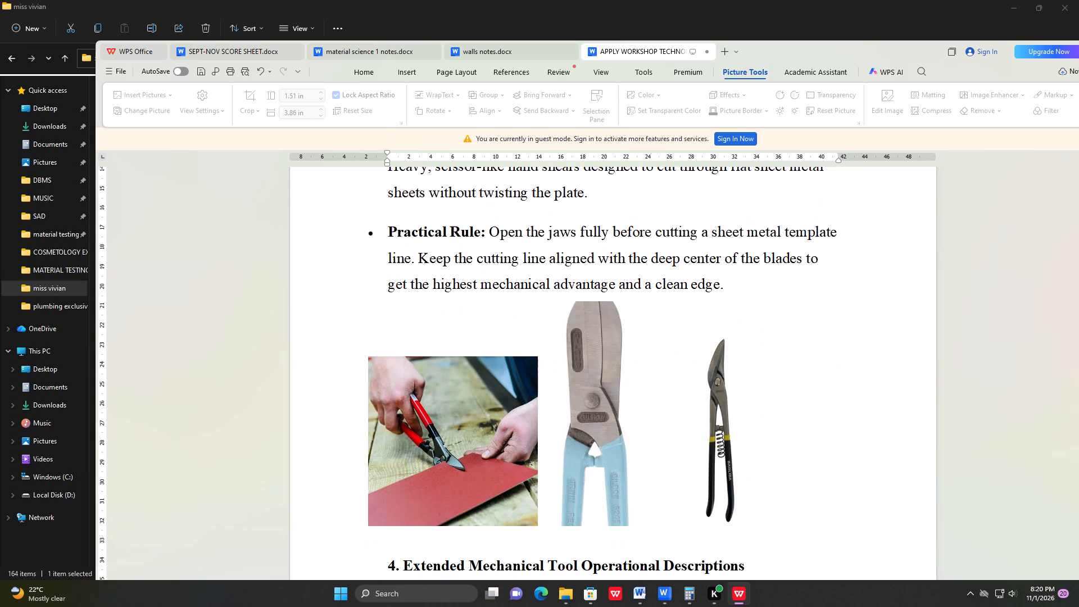
pyautogui.scroll(-3, 769, 361)
pyautogui.click(614, 363)
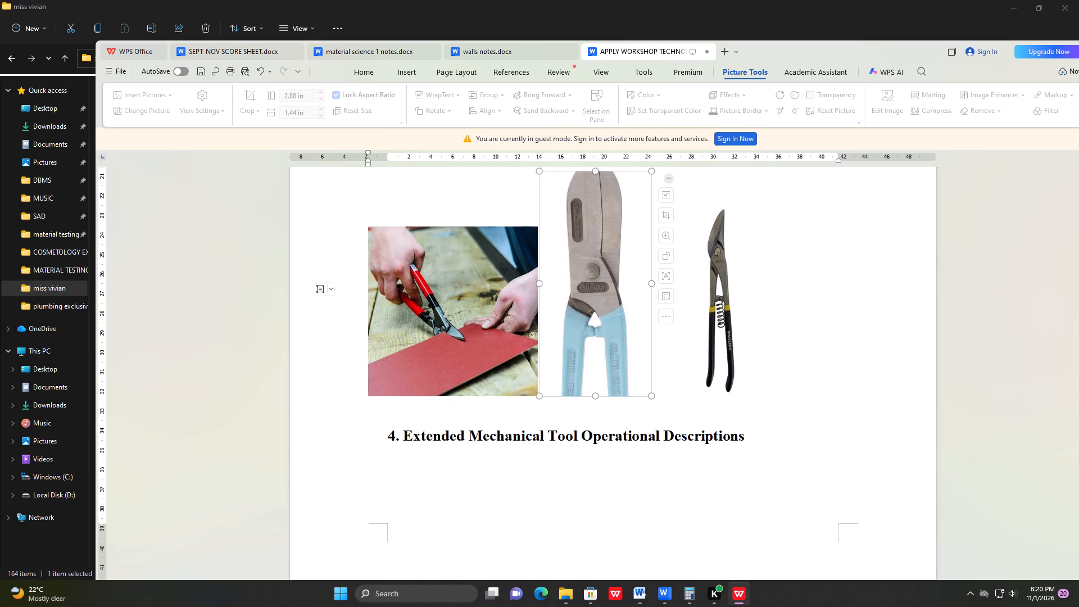
pyautogui.moveTo(649, 397); pyautogui.dragTo(637, 346)
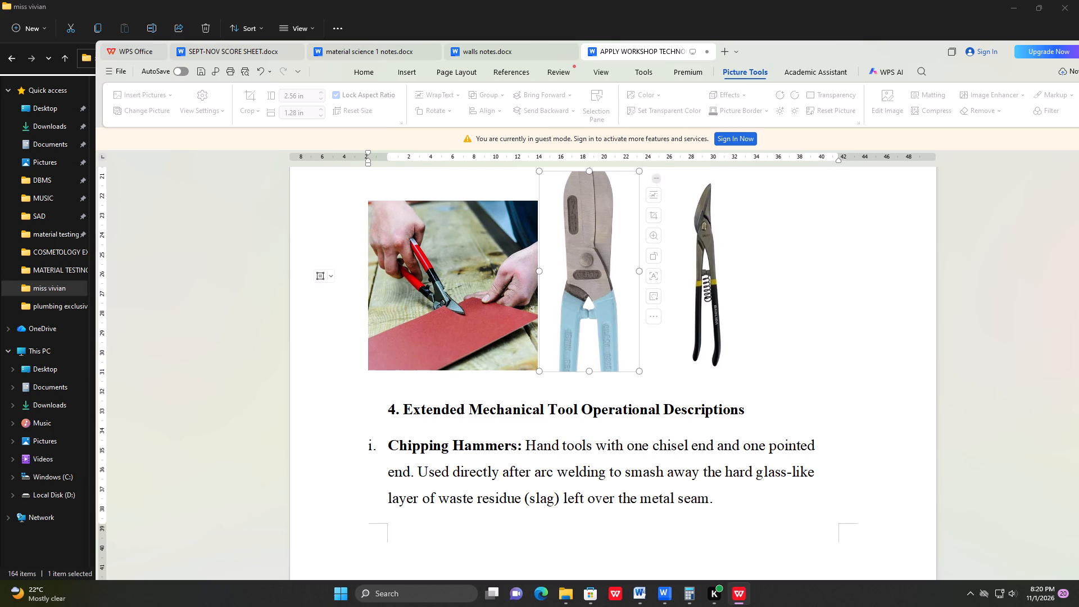
pyautogui.moveTo(637, 370); pyautogui.dragTo(623, 307)
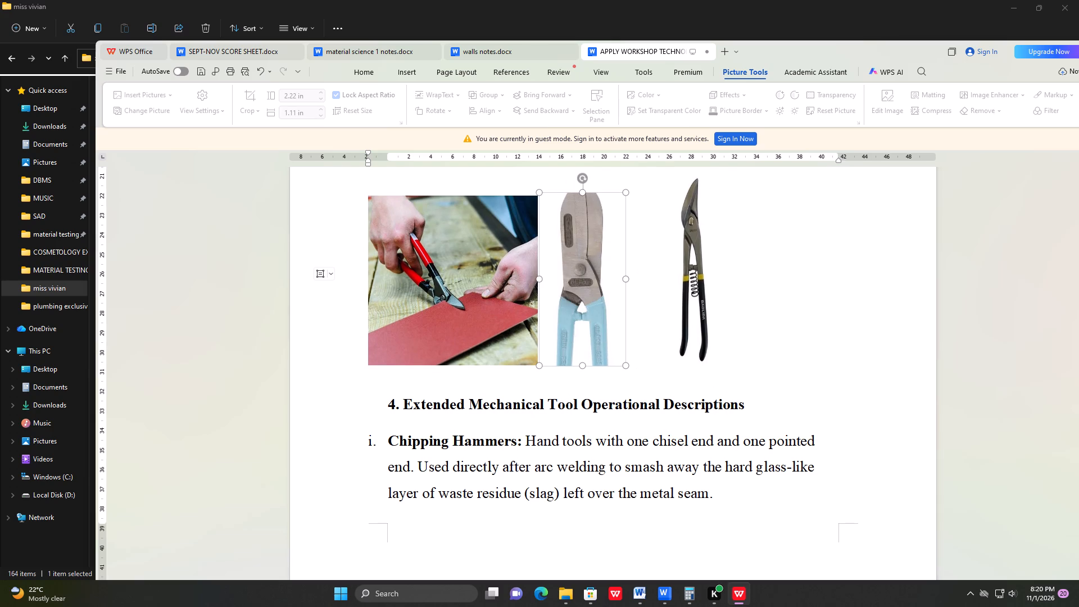
# Shrink the black-handled tinsnips picture under Sheet Metal Tinsnips to about 1.93 in high by 1.27 in wide.
pyautogui.click(701, 346)
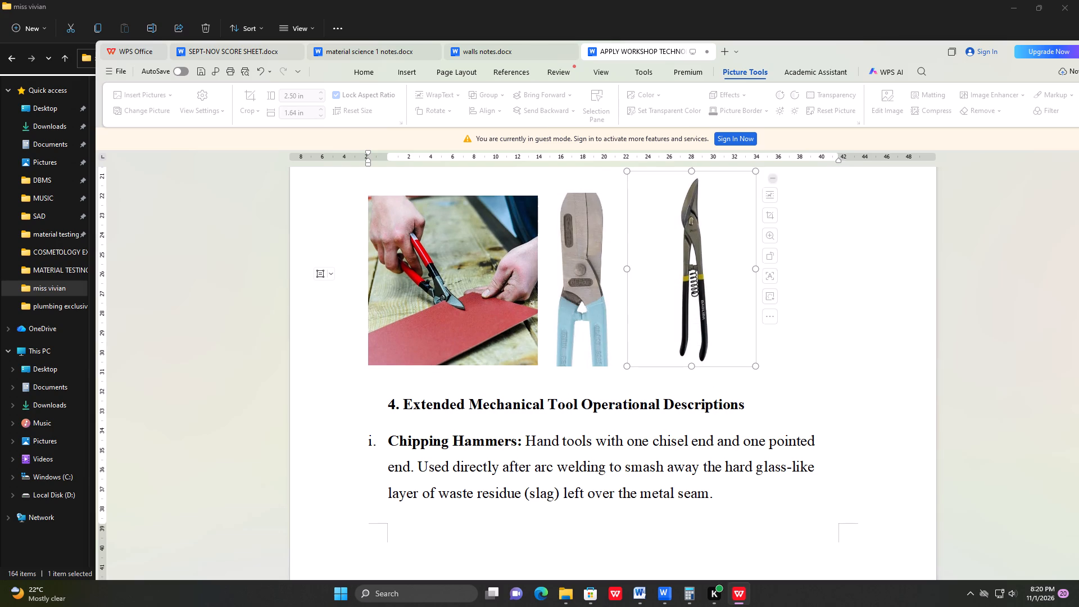
pyautogui.moveTo(755, 367); pyautogui.dragTo(713, 323)
pyautogui.scroll(1, 702, 319)
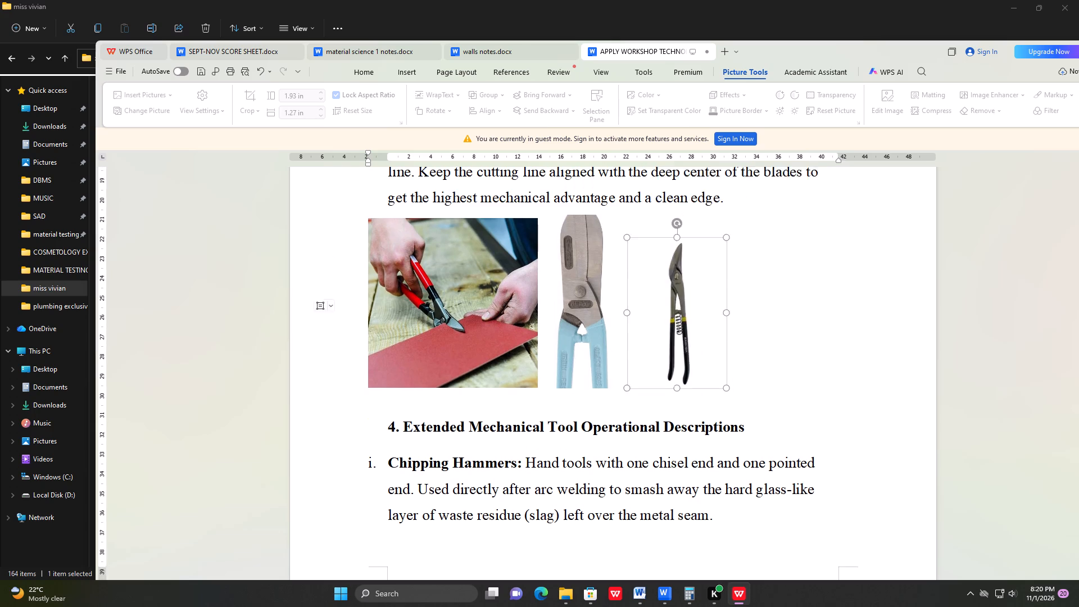
pyautogui.scroll(1, 702, 319)
pyautogui.scroll(-7, 696, 325)
pyautogui.scroll(3, 695, 326)
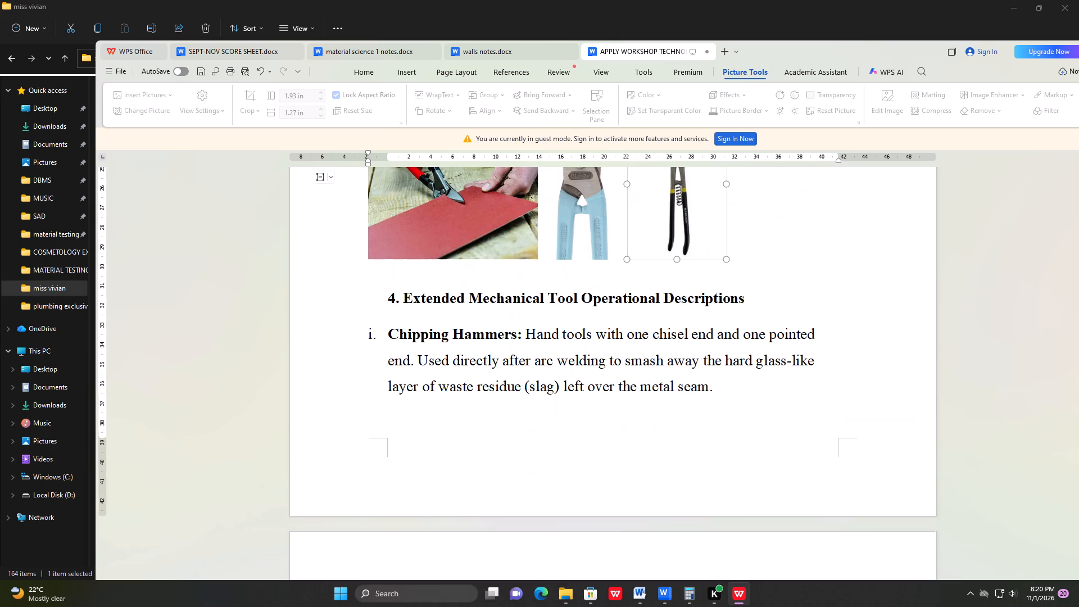
# Examine how the chipping hammer, tongs and hand vices items and their pictures fall across the pages.
pyautogui.scroll(-9, 693, 331)
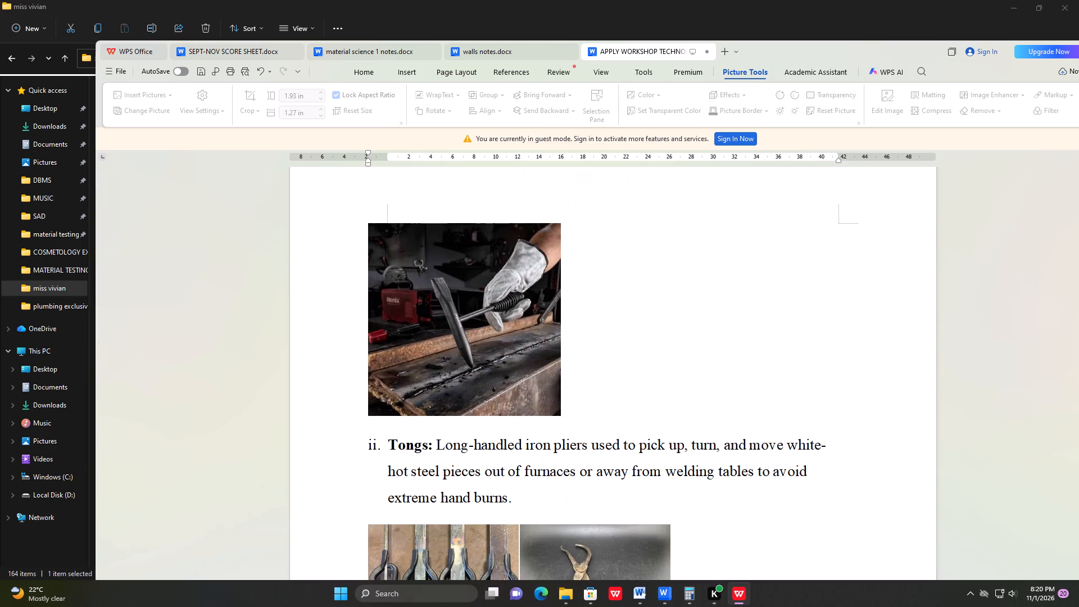
pyautogui.scroll(-15, 687, 333)
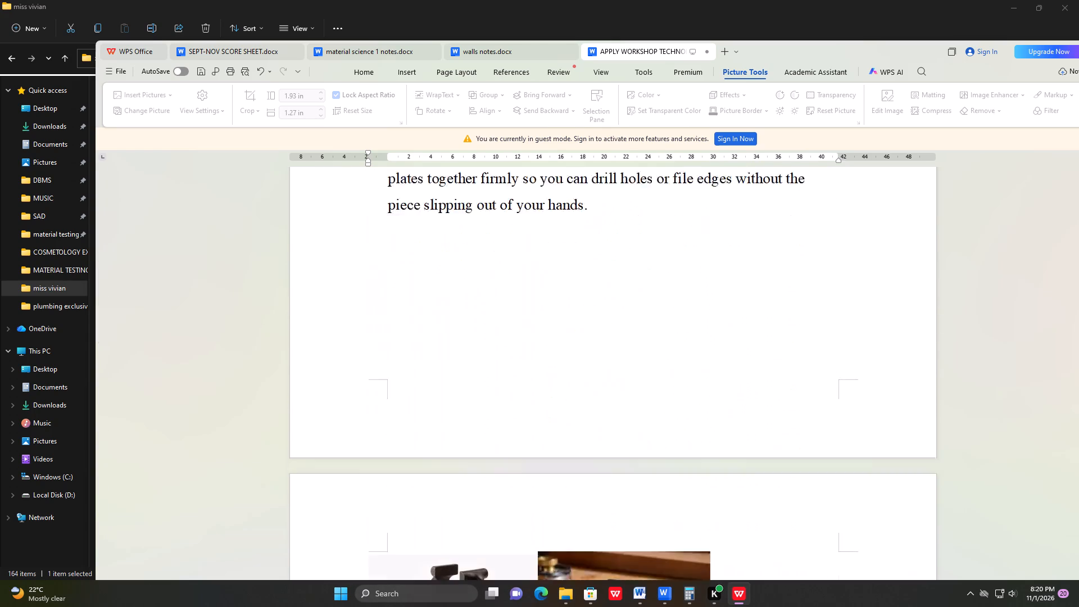
pyautogui.scroll(-2, 687, 332)
pyautogui.scroll(8, 687, 330)
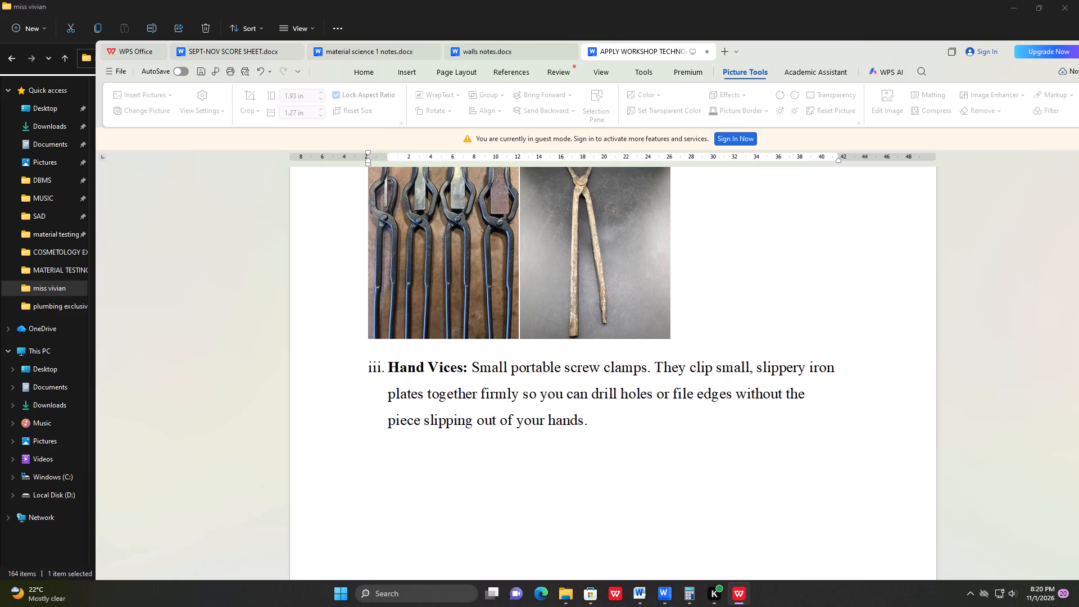
pyautogui.scroll(-11, 693, 338)
pyautogui.scroll(11, 693, 322)
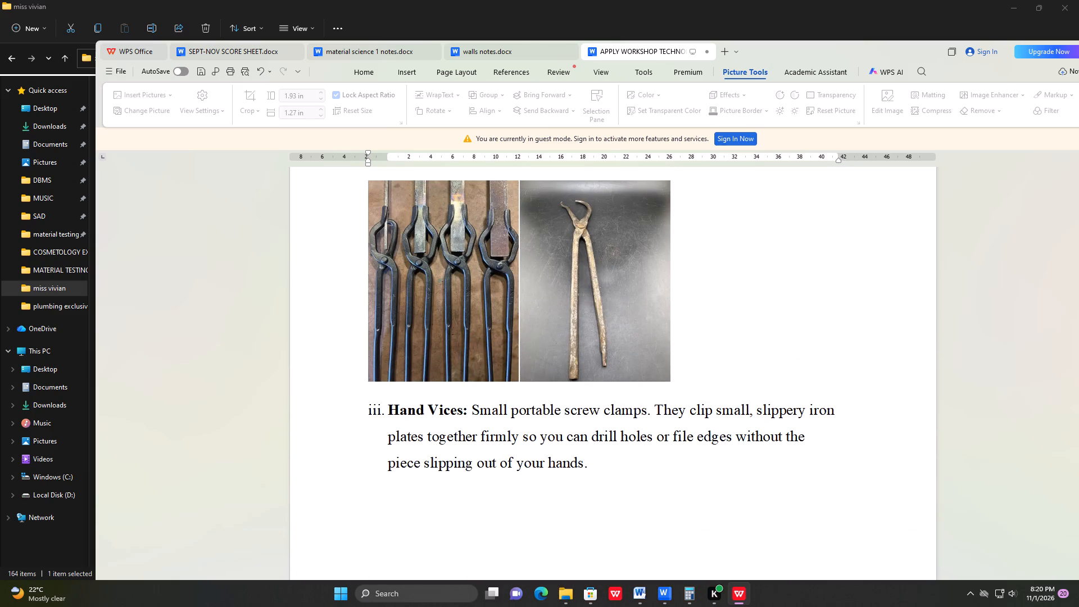
# Insert five blank lines below the tongs pictures to push the Hand Vices item onto the next page.
pyautogui.click(687, 368)
pyautogui.press('Return')
pyautogui.press('Return')
pyautogui.press('Return')
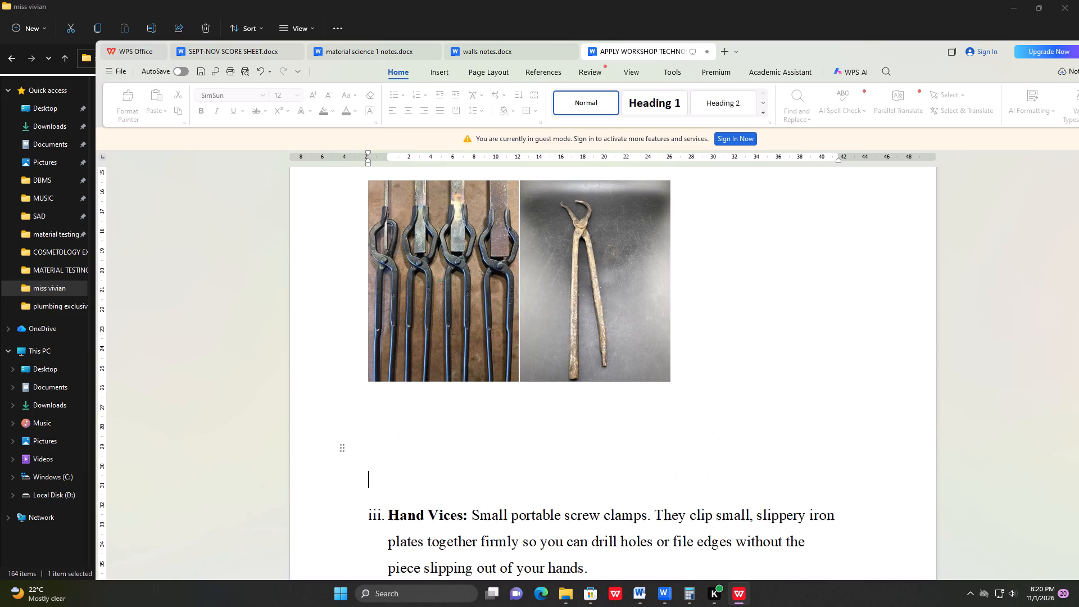
pyautogui.press('Return')
pyautogui.press('Return')
# Check the page layout from the Hand Vices item through the punches and pullers to section 5.3 and its engine systems table.
pyautogui.scroll(-4, 668, 382)
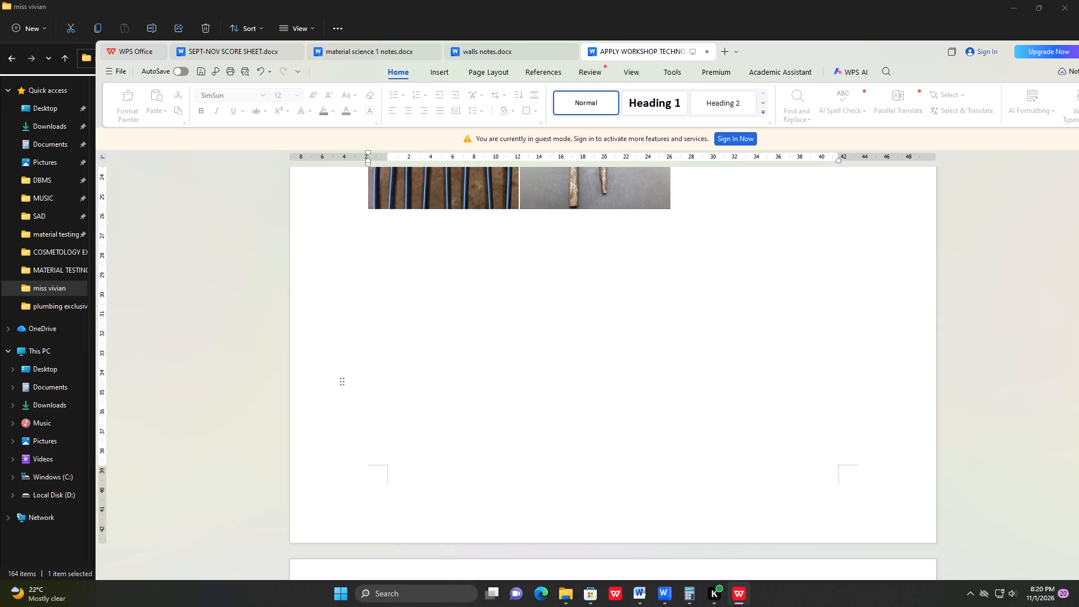
pyautogui.scroll(-18, 663, 382)
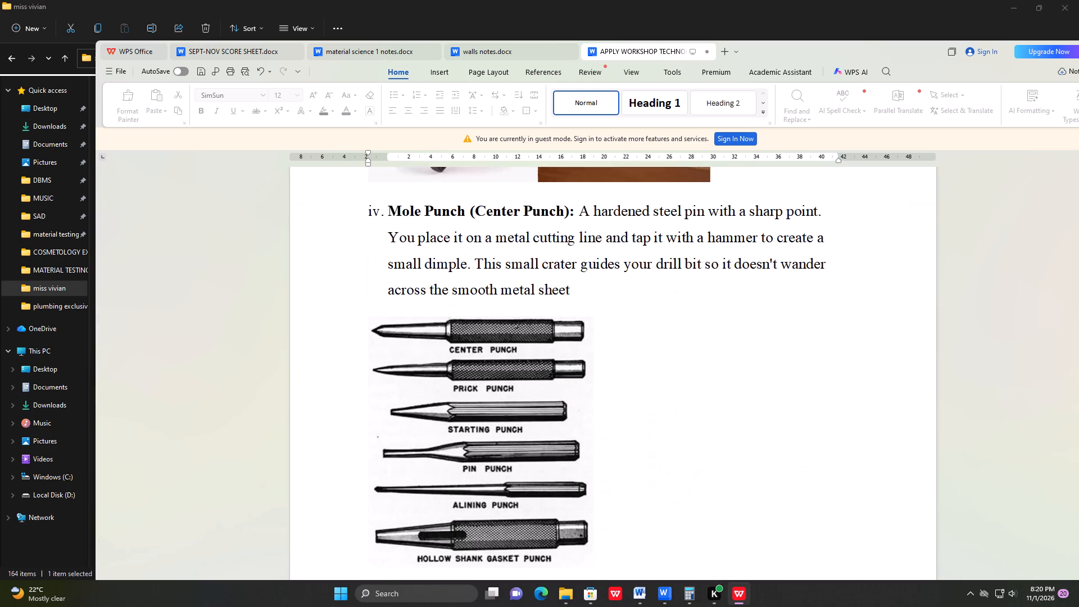
pyautogui.scroll(-18, 647, 379)
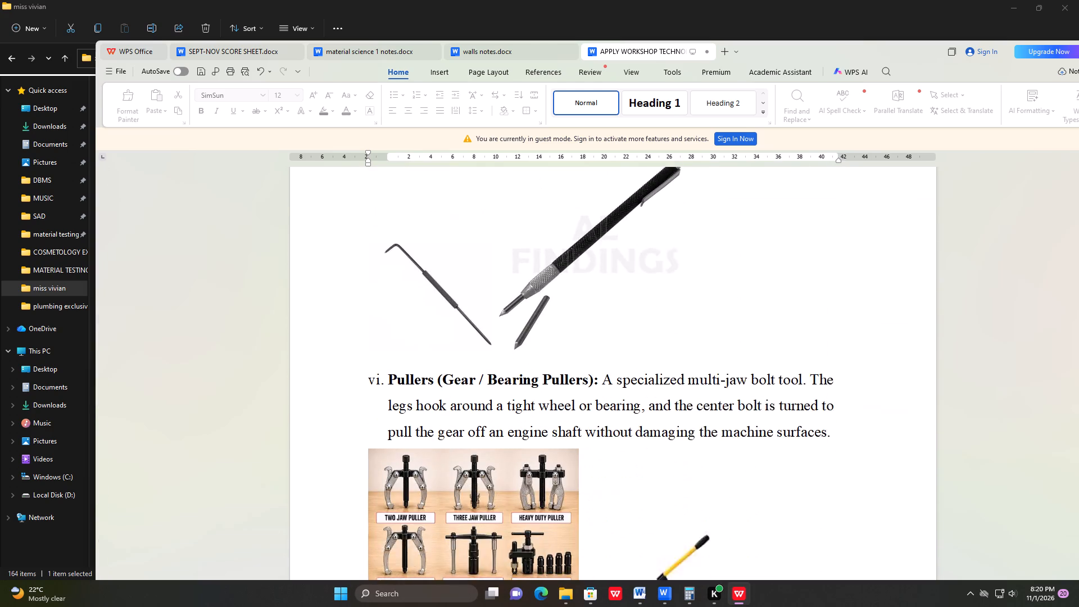
pyautogui.scroll(-12, 649, 375)
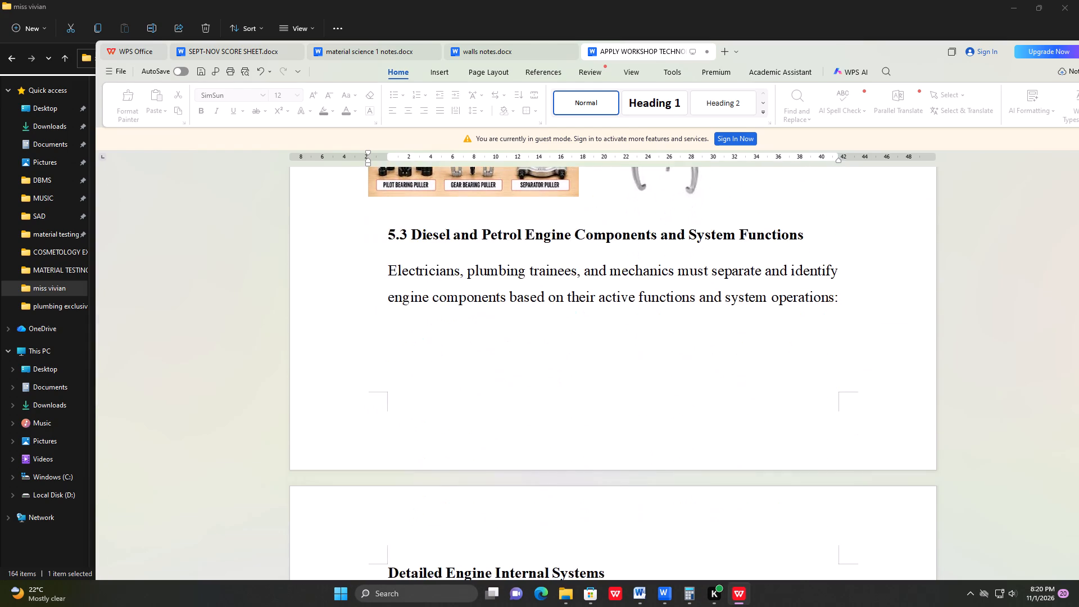
pyautogui.scroll(-1, 650, 368)
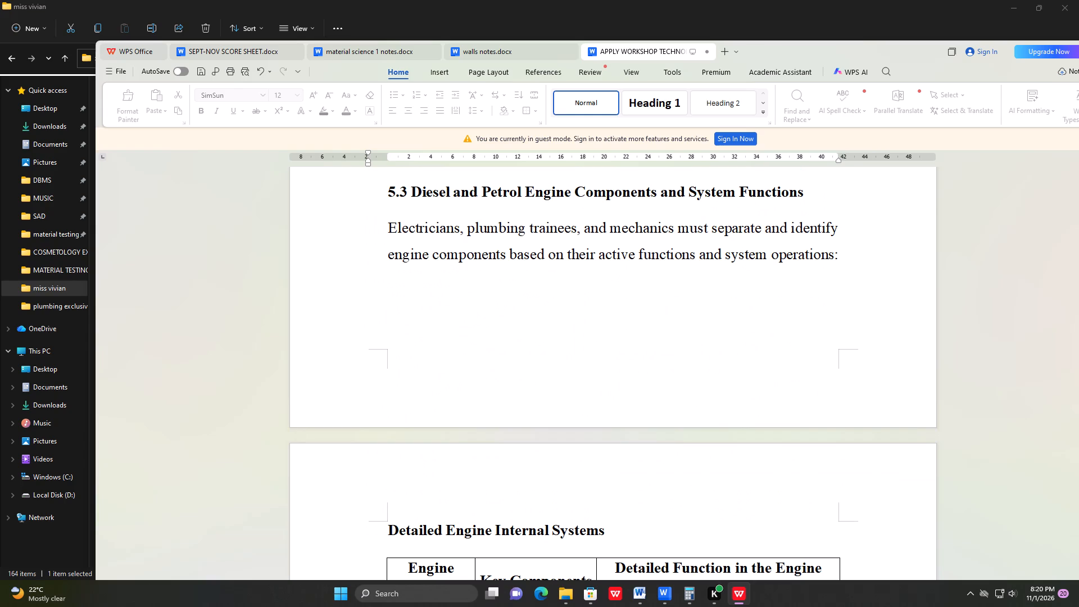
pyautogui.scroll(-6, 654, 354)
pyautogui.scroll(1, 678, 318)
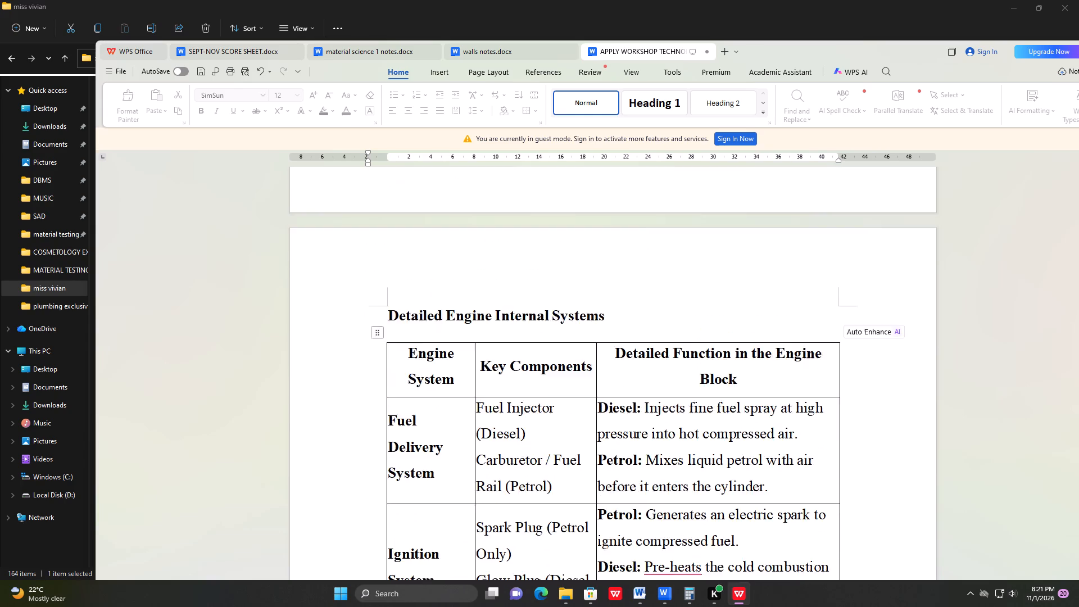
# Insert six blank lines below the puller pictures to push the section 5.3 heading and introduction onto the next page.
pyautogui.scroll(9, 678, 318)
pyautogui.click(756, 332)
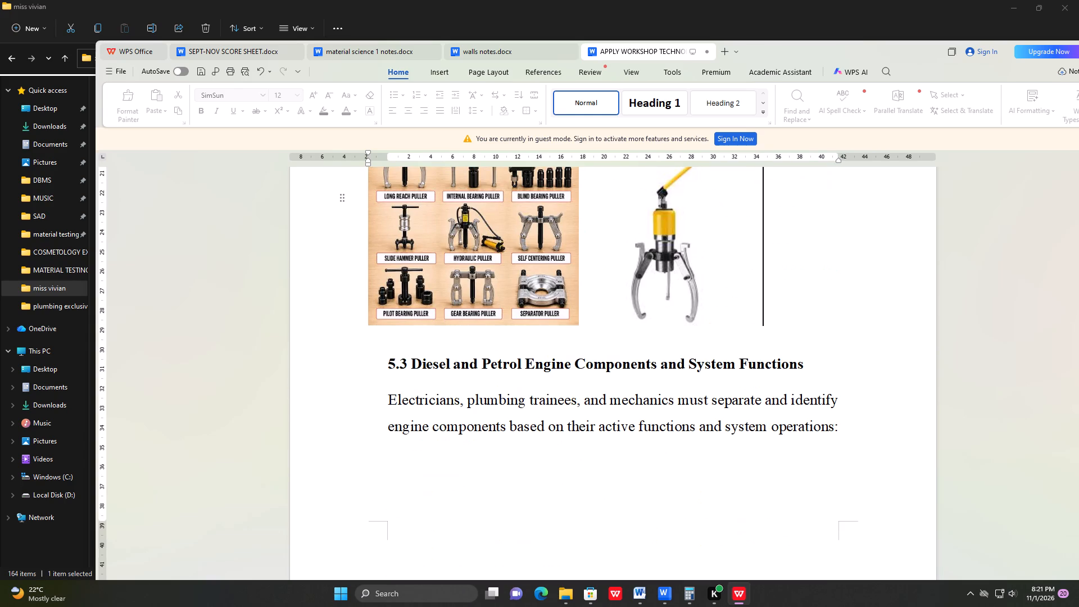
pyautogui.press('Return')
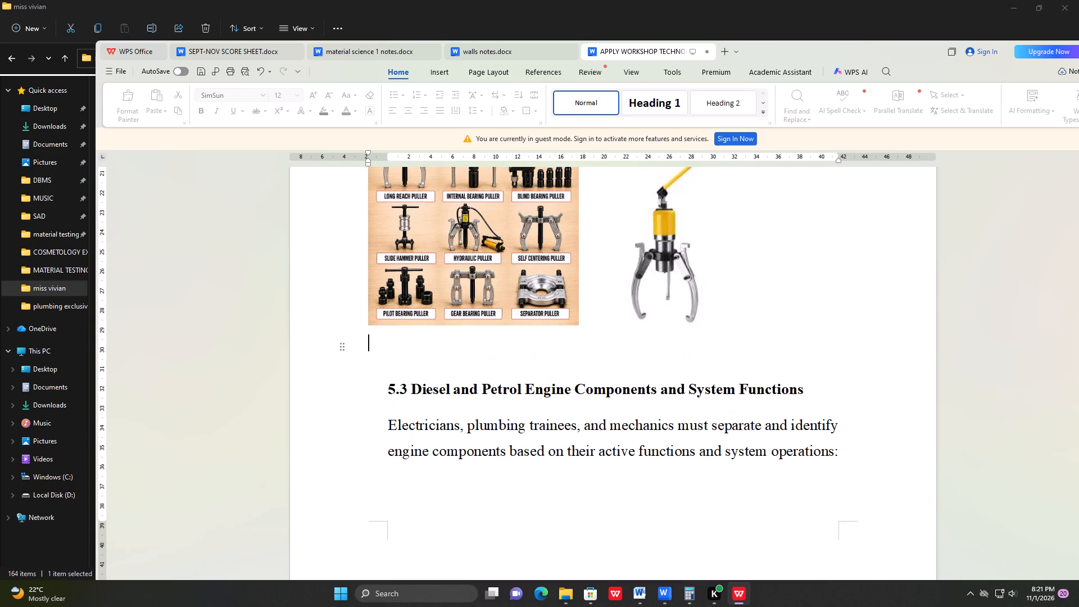
pyautogui.press('Return')
pyautogui.press('Return')
pyautogui.press('Return')
pyautogui.press('Return')
pyautogui.press('Return')
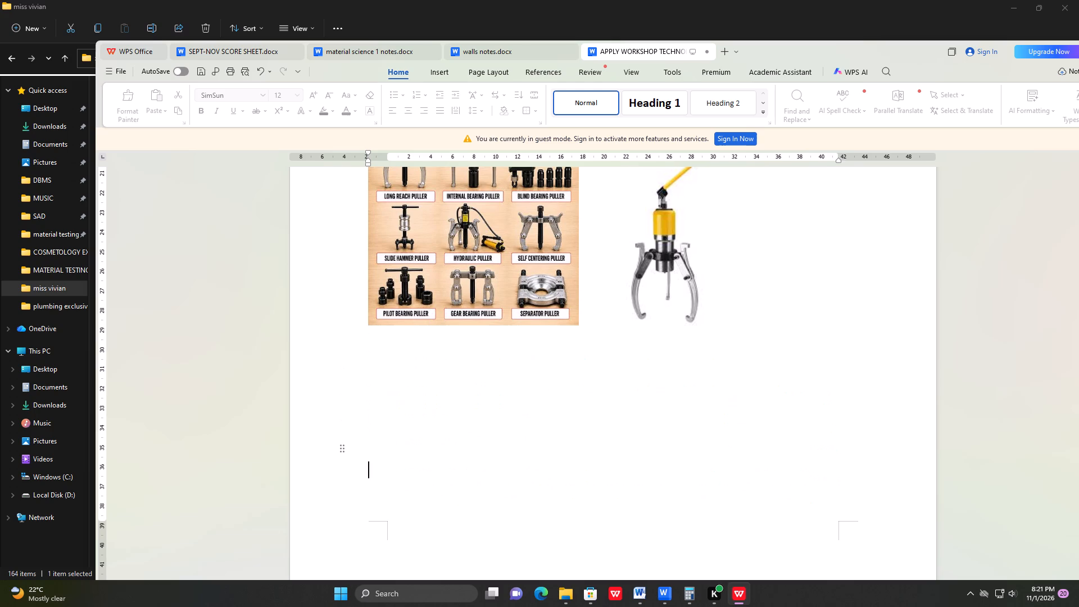
# Delete the blank line between the section 5.3 introduction and the Detailed Engine Internal Systems heading.
pyautogui.scroll(-13, 756, 336)
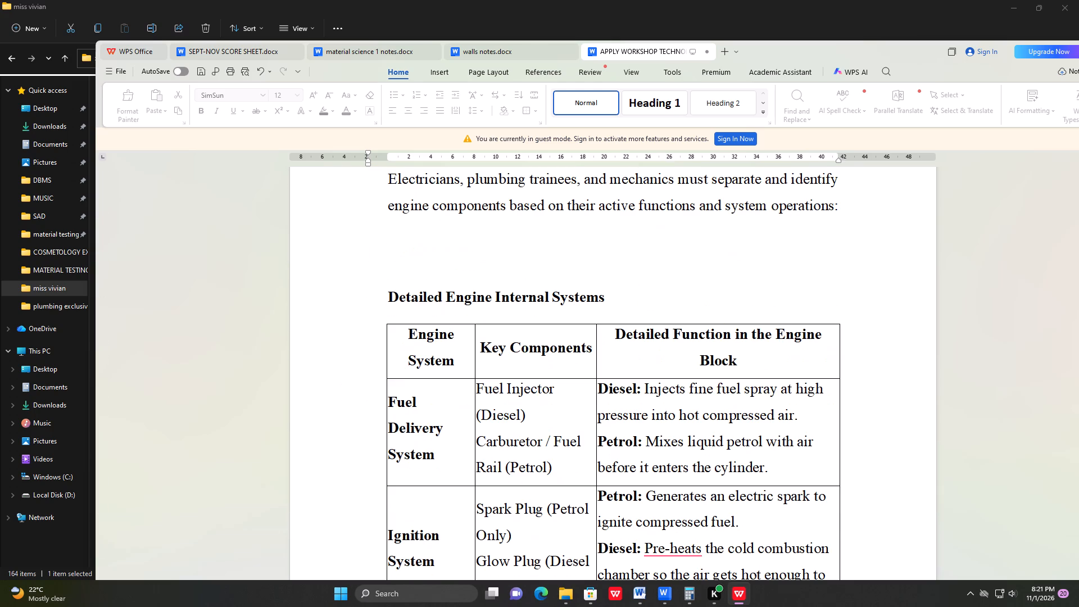
pyautogui.click(563, 272)
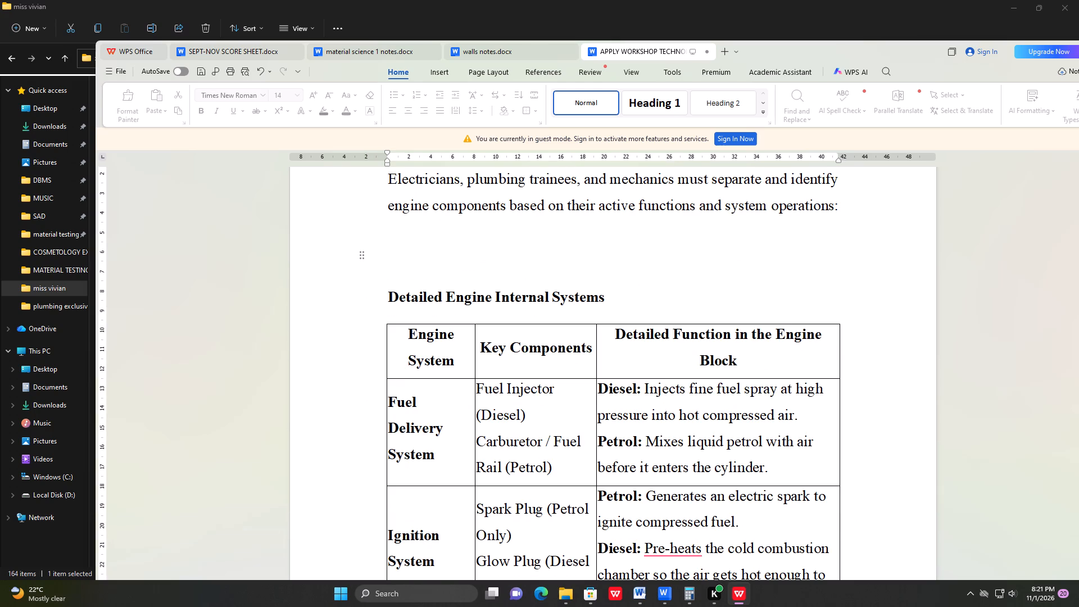
pyautogui.press('BackSpace')
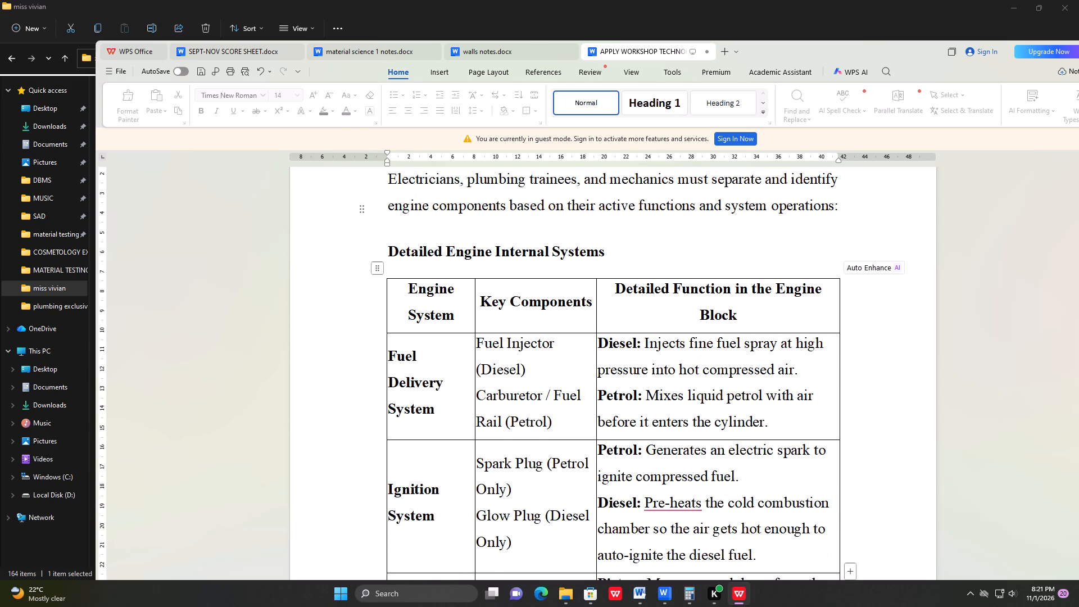
# Delete two blank lines between the engine systems table and the Engine Operation and Simple Maintenance Procedures heading.
pyautogui.scroll(-17, 581, 284)
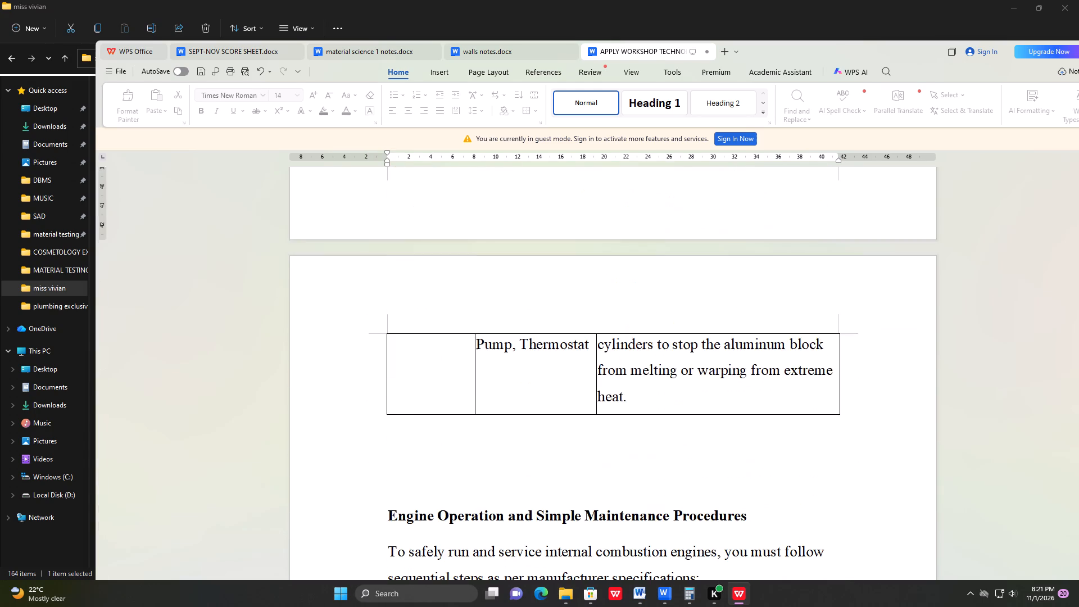
pyautogui.scroll(-7, 592, 291)
pyautogui.scroll(4, 582, 269)
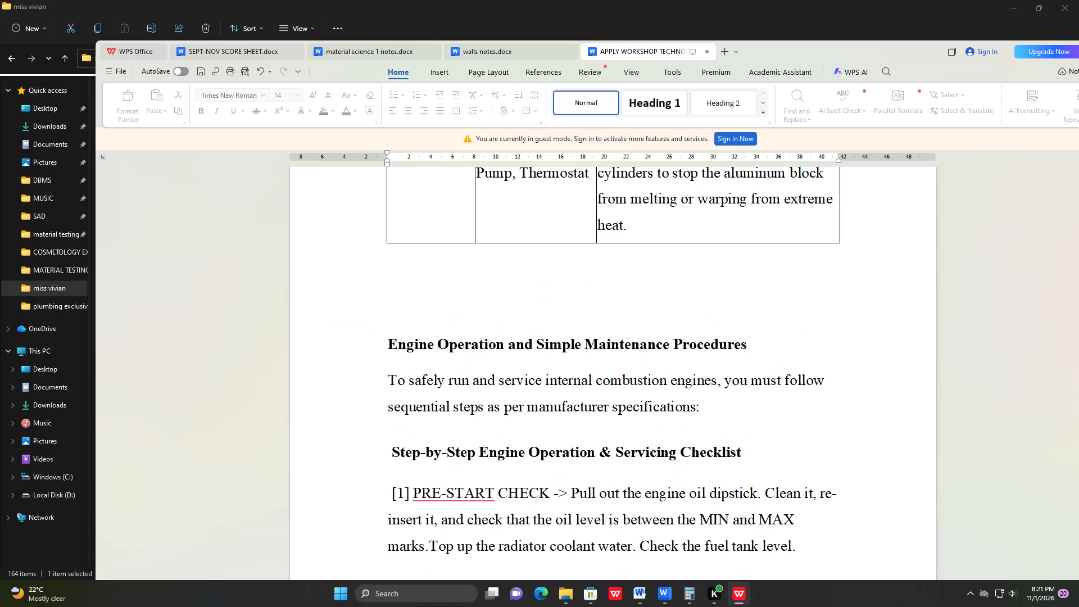
pyautogui.click(473, 342)
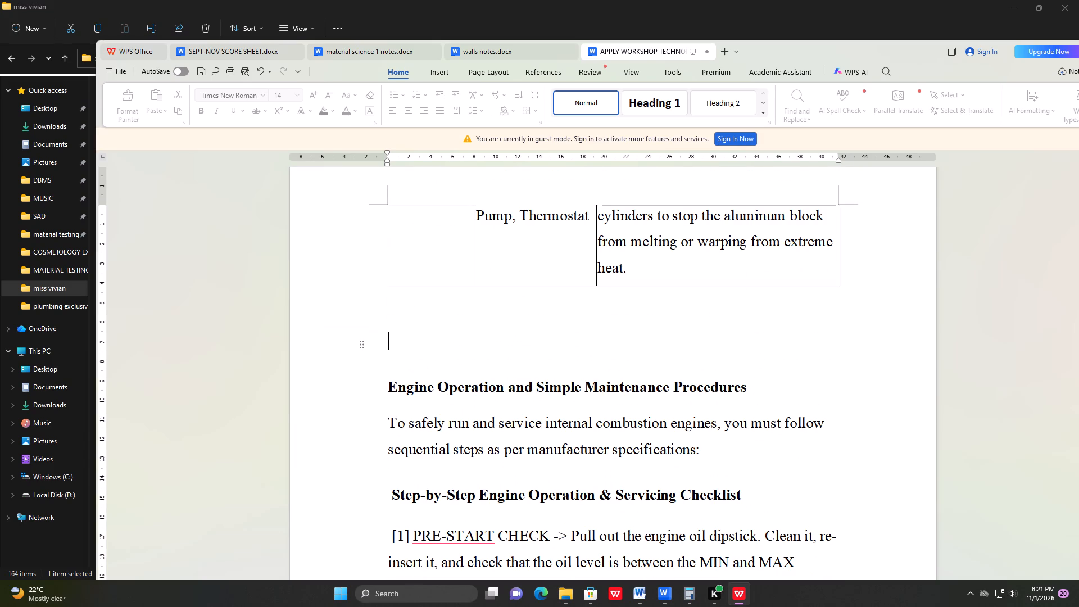
pyautogui.press('BackSpace')
pyautogui.click(427, 344)
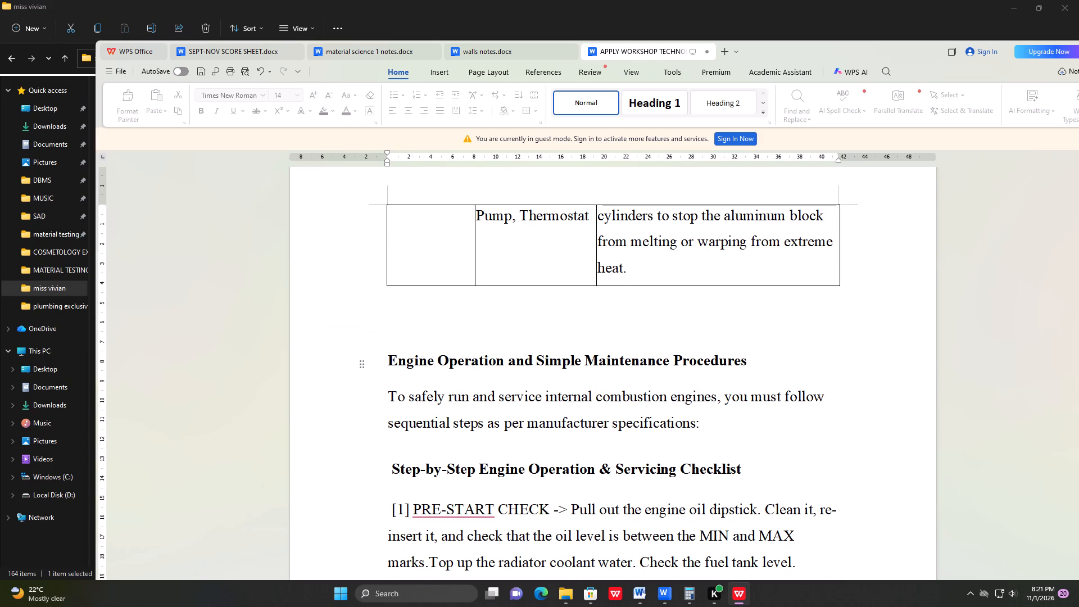
pyautogui.click(388, 354)
pyautogui.press('BackSpace')
pyautogui.scroll(-3, 387, 359)
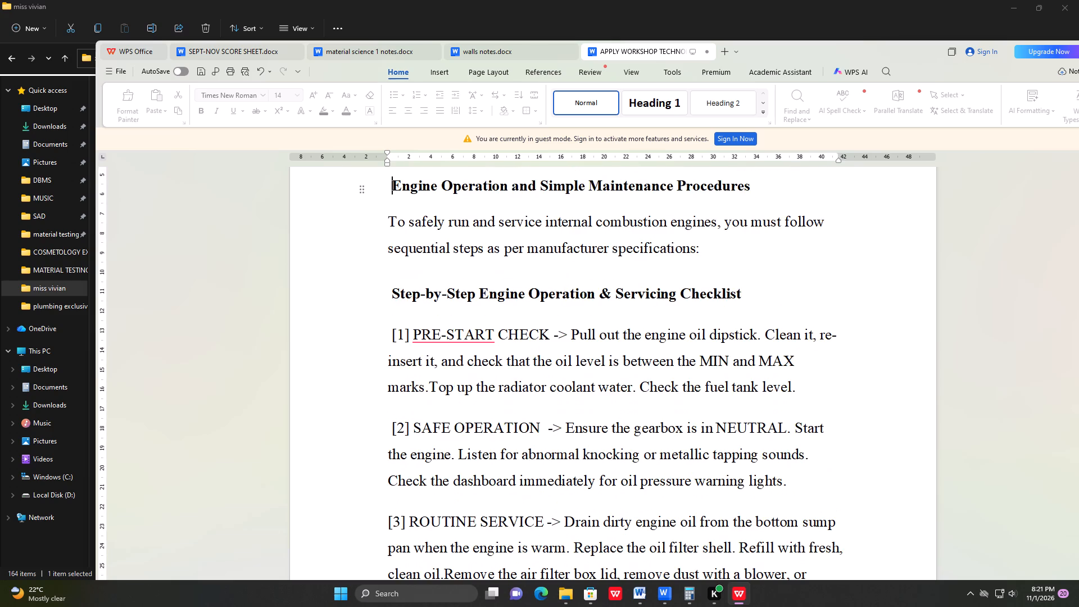
# Insert four blank lines after the Routine Service item to push the Water Pumps Identification and Basic Maintenance heading onto the next page.
pyautogui.scroll(-8, 391, 362)
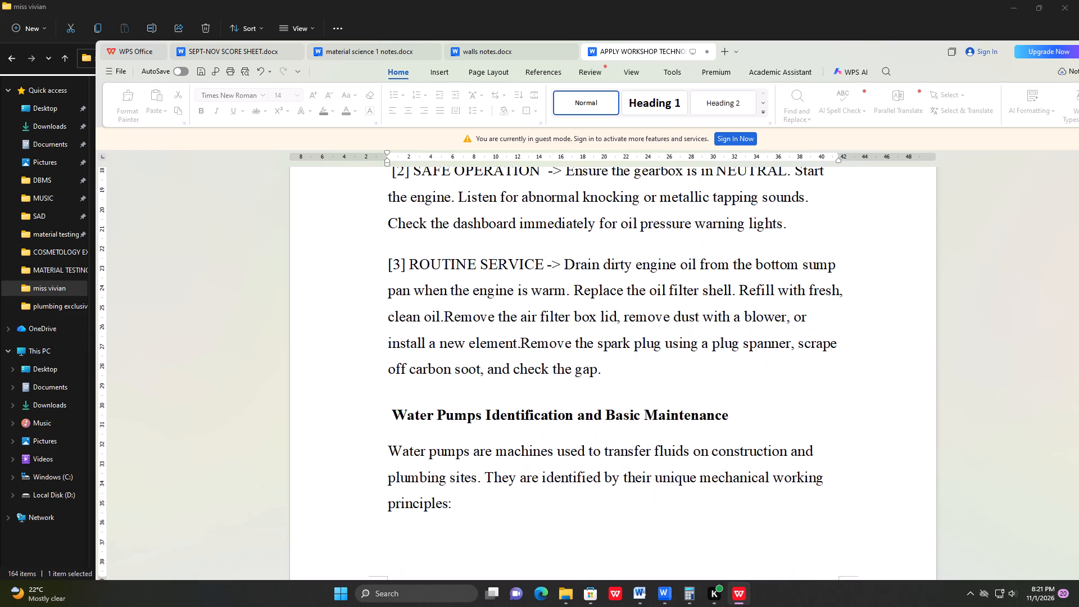
pyautogui.scroll(-4, 395, 357)
pyautogui.scroll(3, 396, 356)
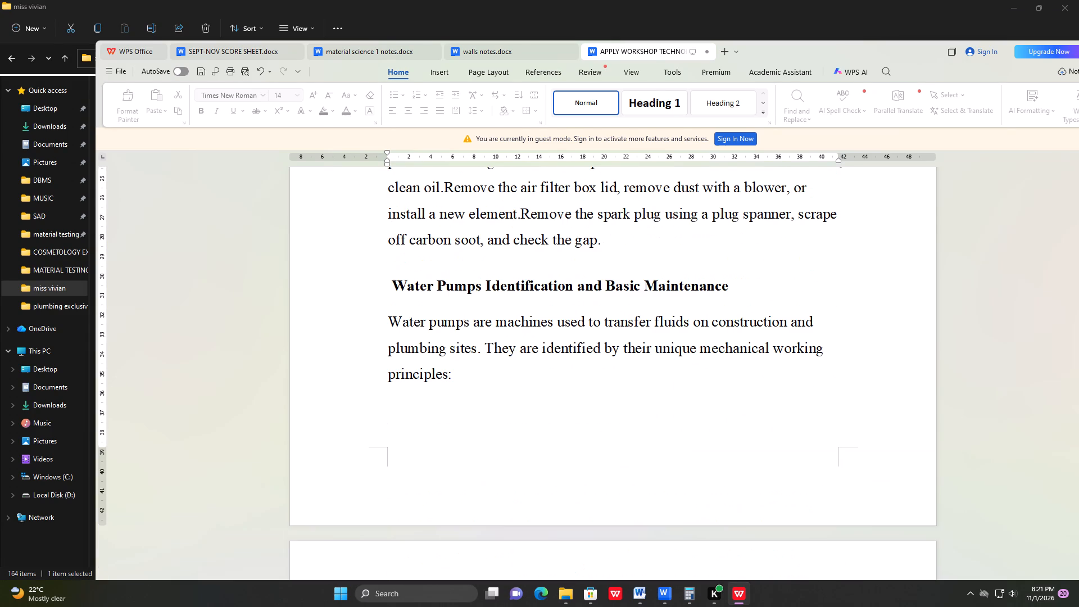
pyautogui.click(468, 262)
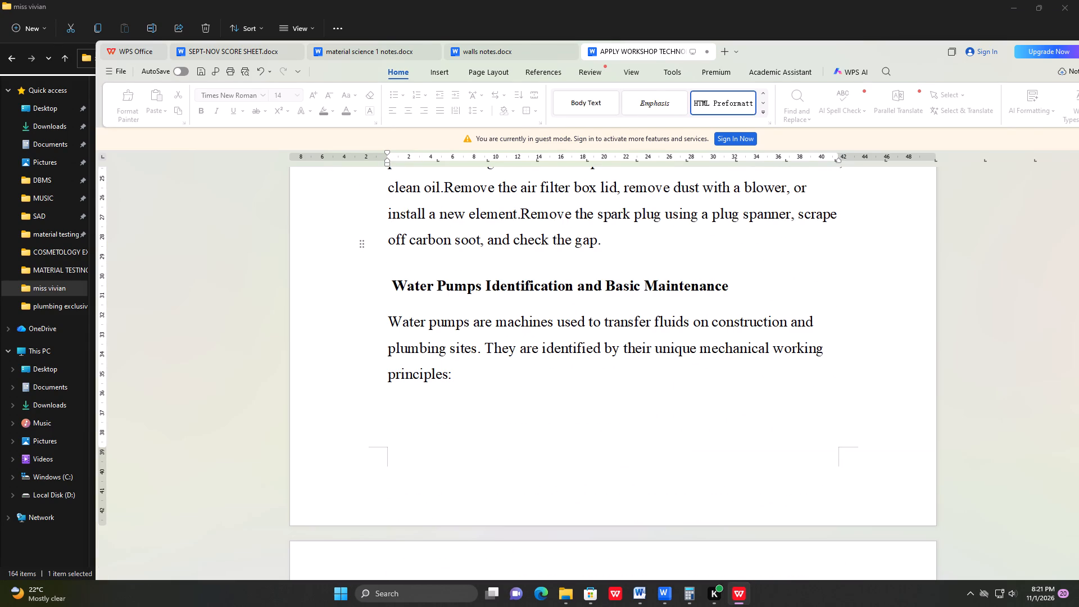
pyautogui.click(623, 251)
pyautogui.press('Return')
pyautogui.press('Return')
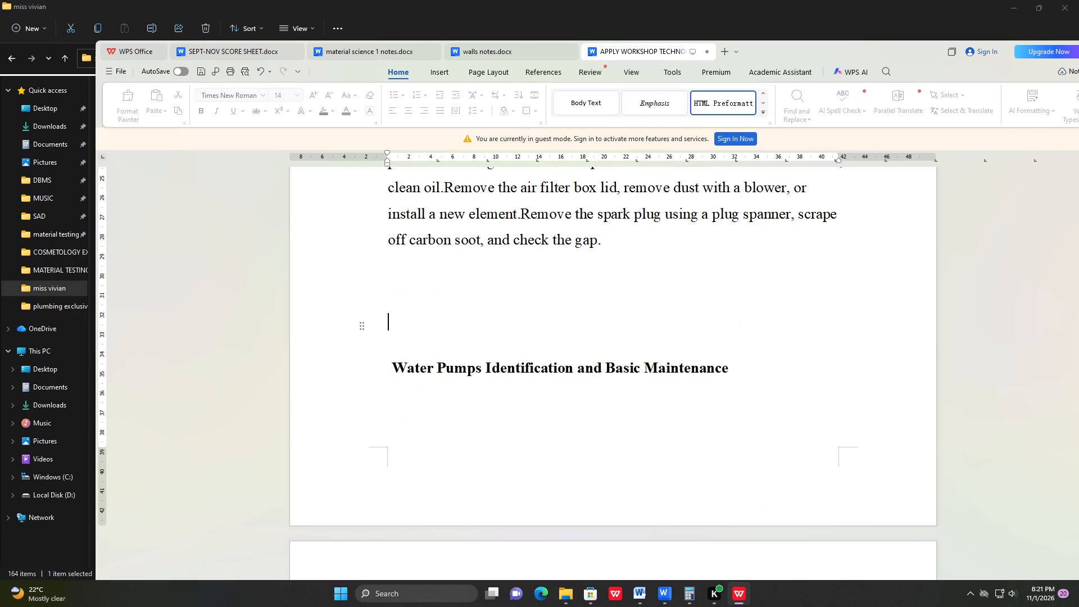
pyautogui.press('Return')
pyautogui.press('Return')
# Check the page layout from the Water Pumps heading through the pump types list to the Centrifugal Water Pump diagram heading.
pyautogui.scroll(-8, 637, 278)
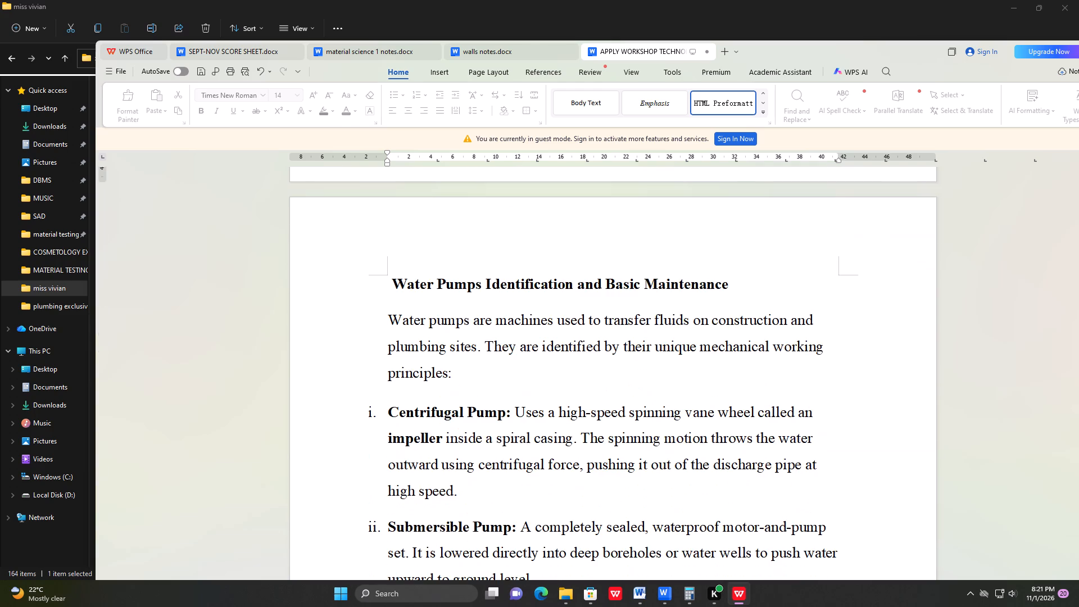
pyautogui.scroll(-6, 619, 297)
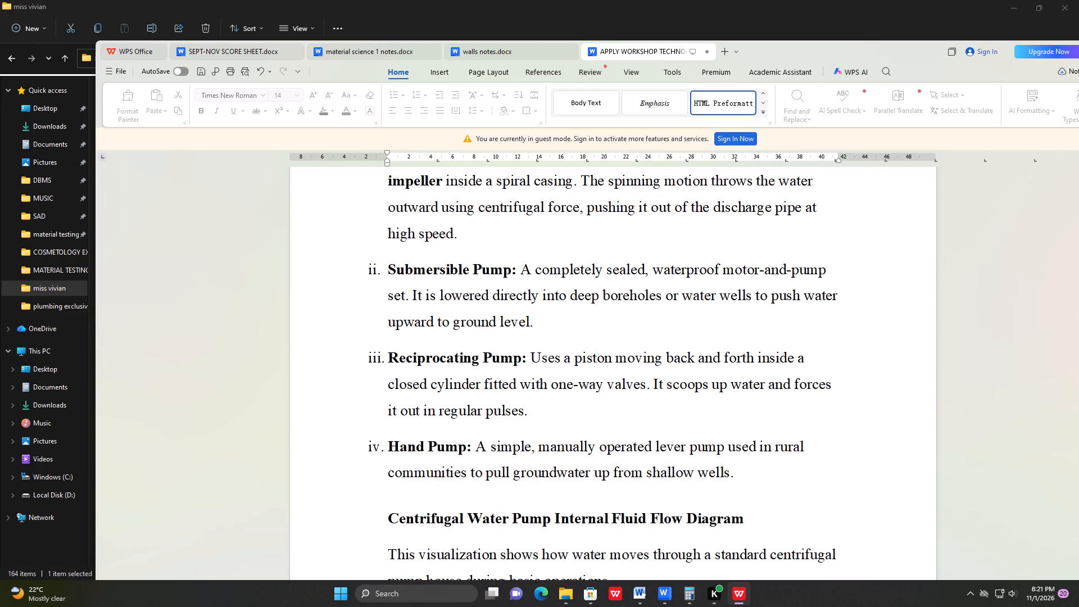
pyautogui.scroll(2, 618, 303)
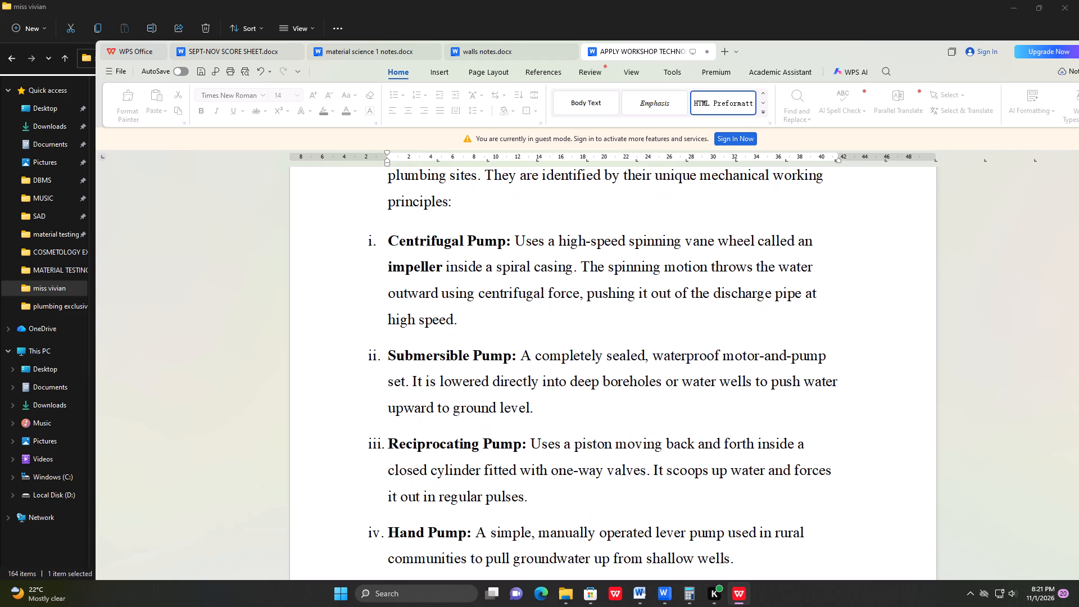
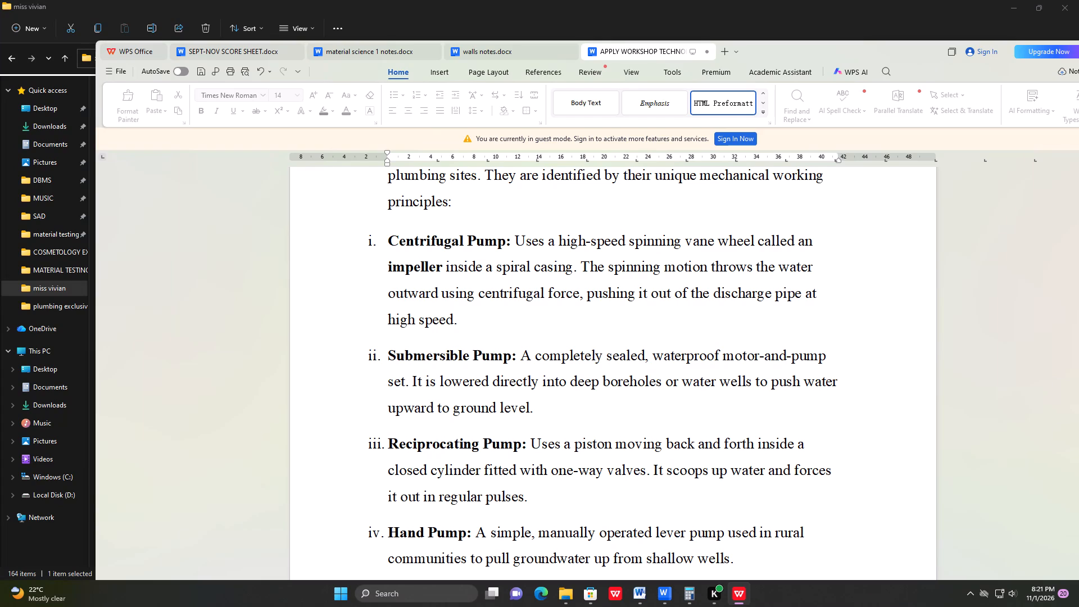
# Check the page layout from the pump types list through the Basic Water Pump Maintenance Rules heading to the Mandatory Priming item.
pyautogui.scroll(-1, 579, 300)
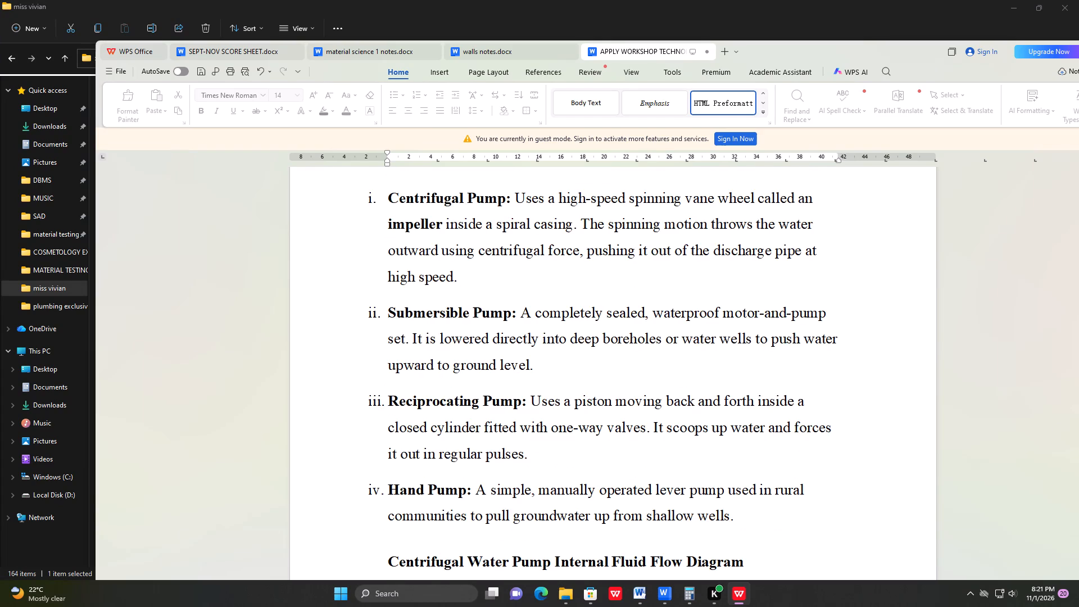
pyautogui.scroll(-2, 579, 300)
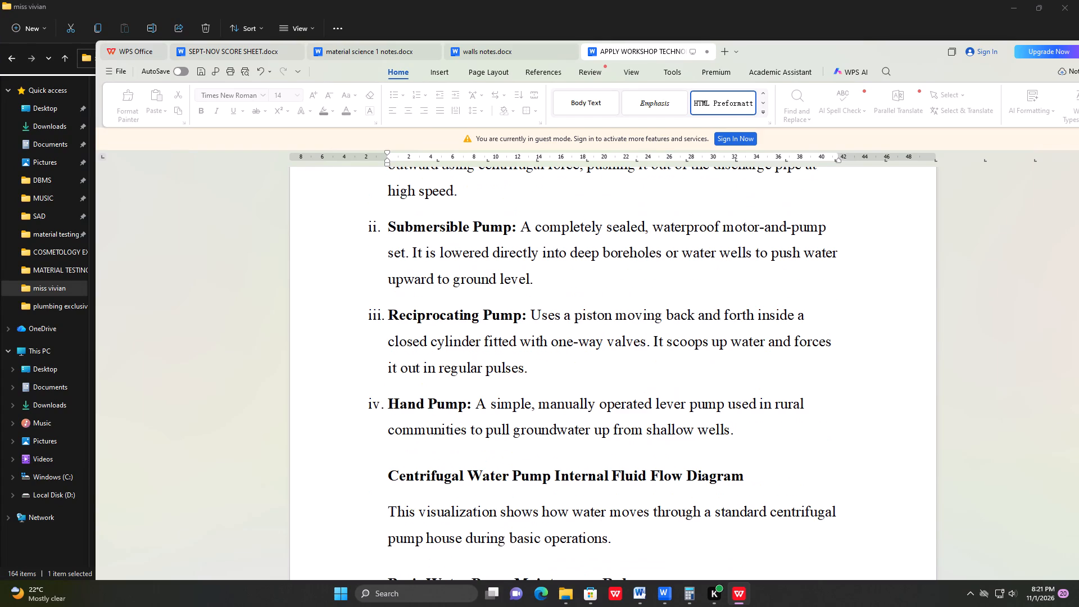
pyautogui.scroll(-1, 579, 299)
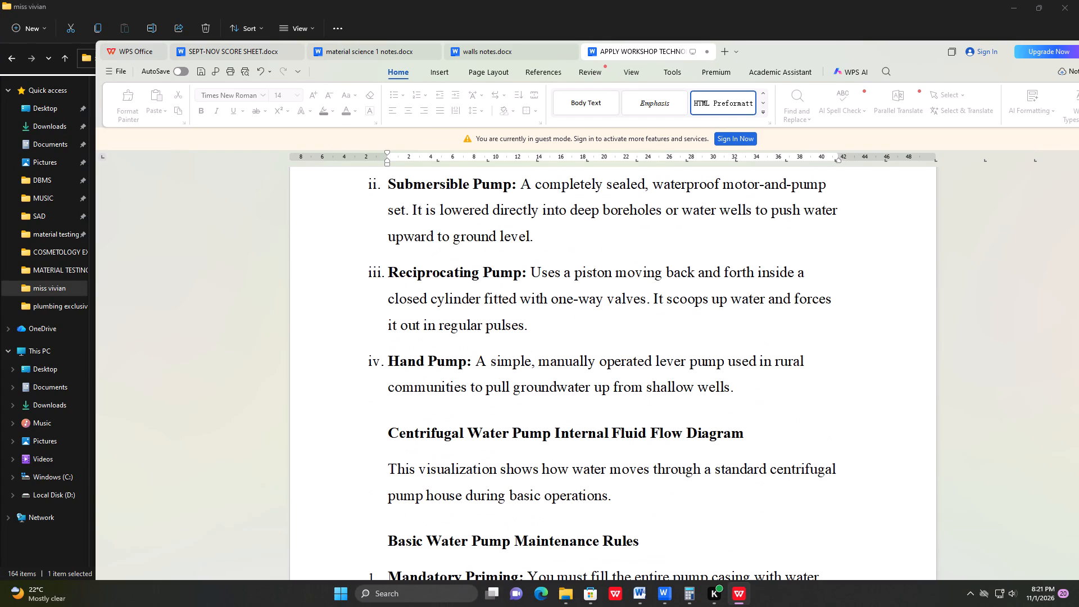
pyautogui.scroll(-1, 579, 299)
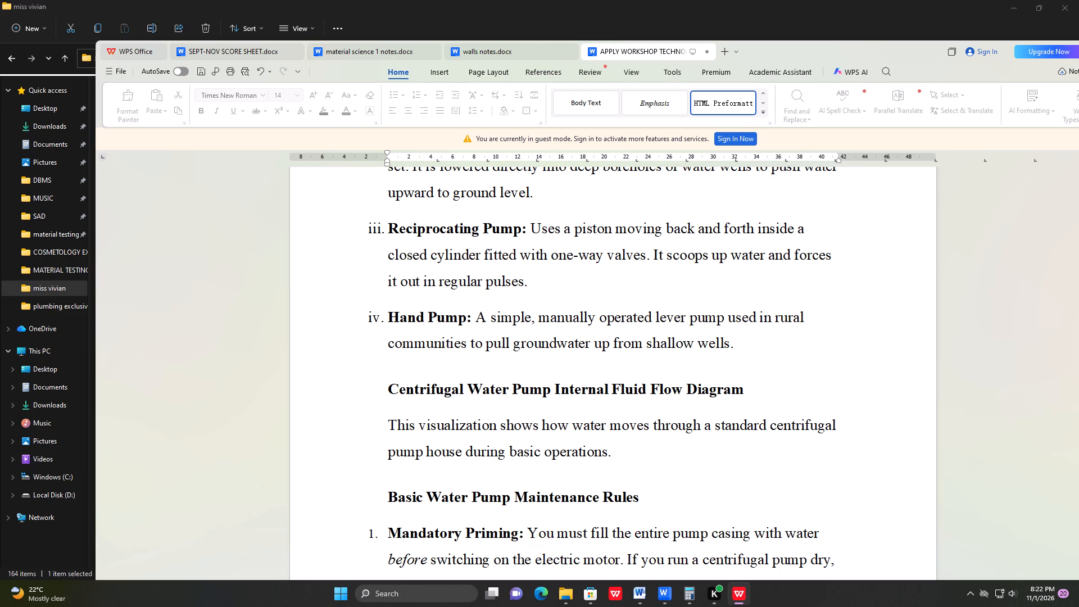
pyautogui.scroll(-1, 527, 374)
pyautogui.scroll(1, 527, 374)
pyautogui.scroll(-1, 590, 260)
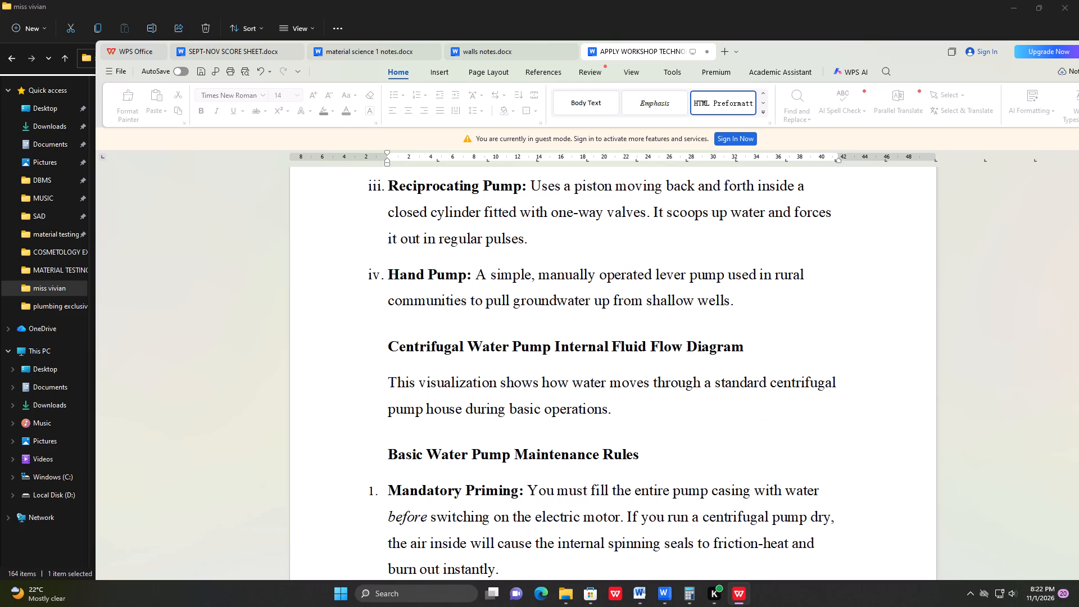
pyautogui.scroll(-1, 590, 260)
pyautogui.scroll(3, 590, 260)
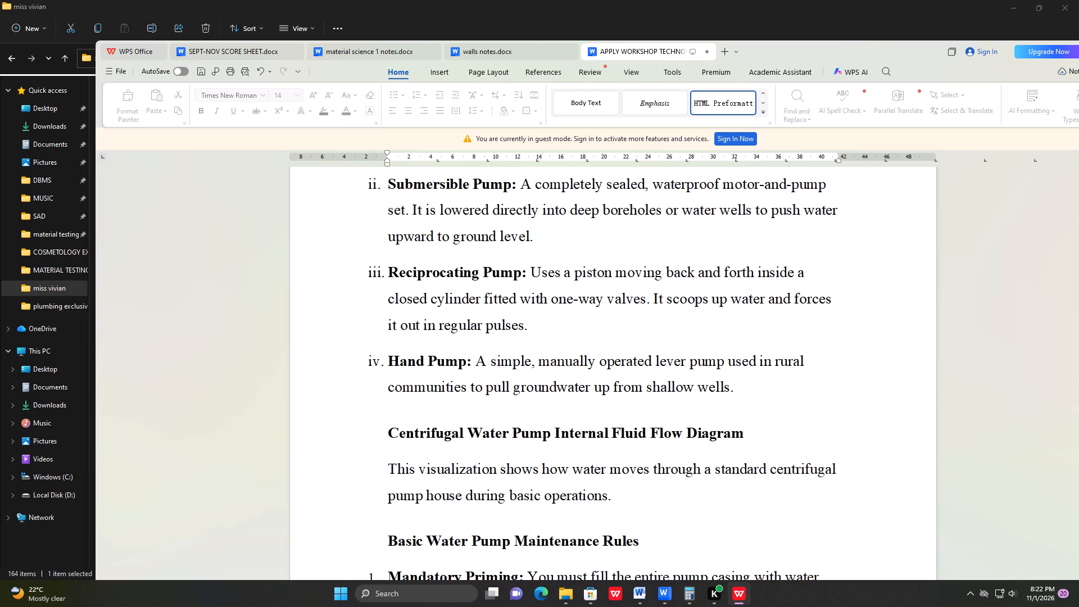
pyautogui.scroll(1, 590, 260)
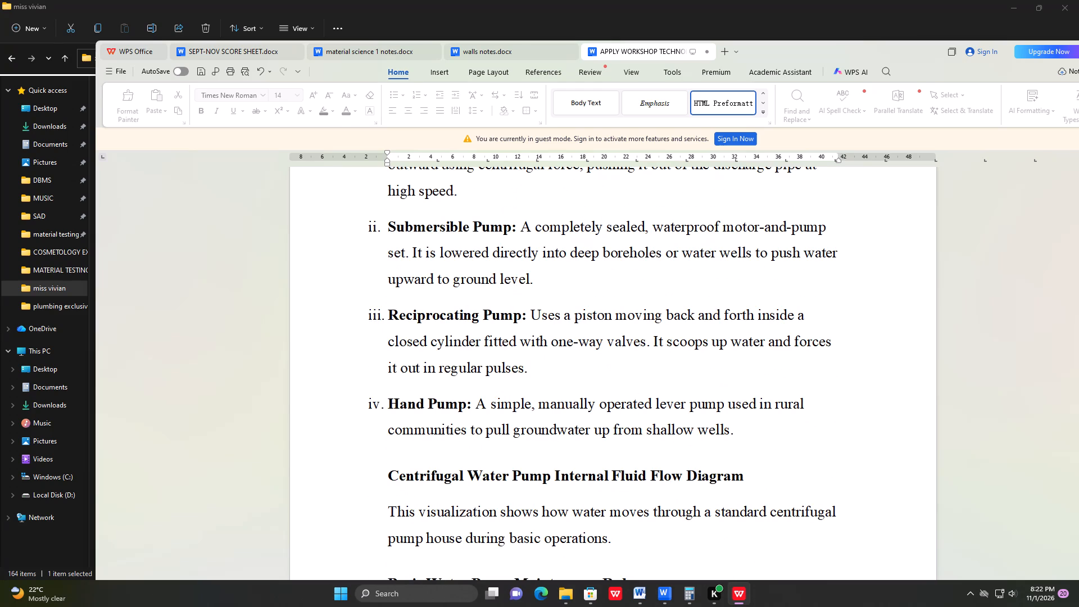
pyautogui.scroll(-1, 590, 260)
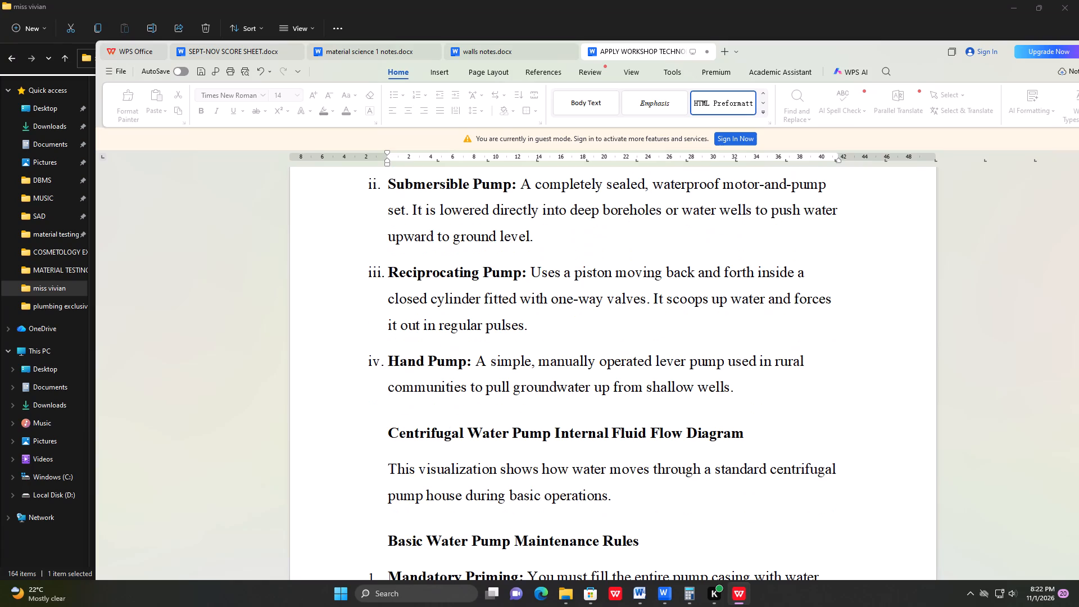
pyautogui.scroll(-2, 590, 260)
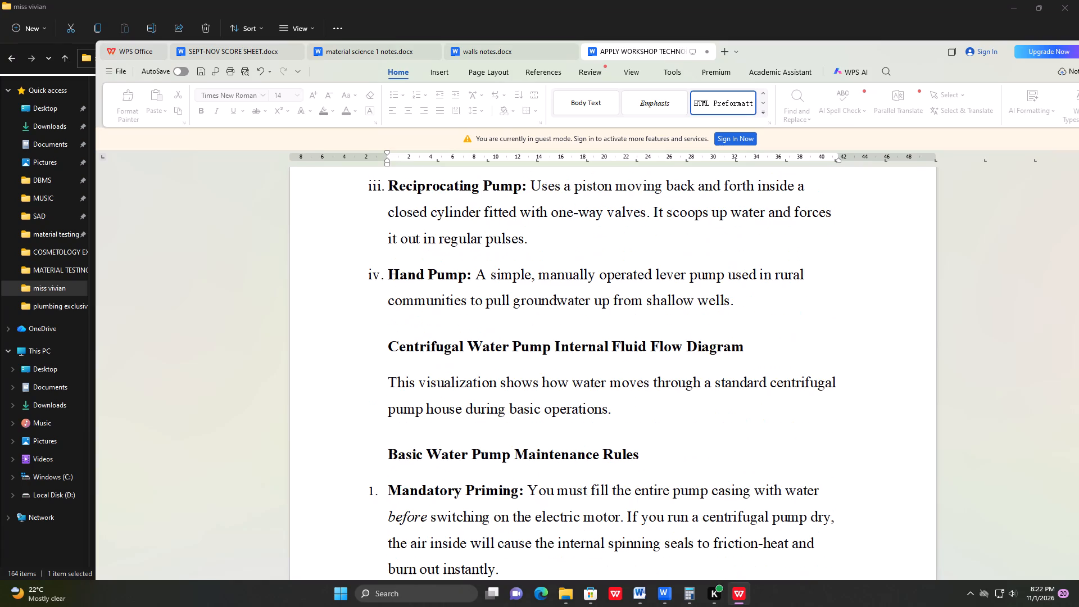
pyautogui.scroll(-3, 590, 260)
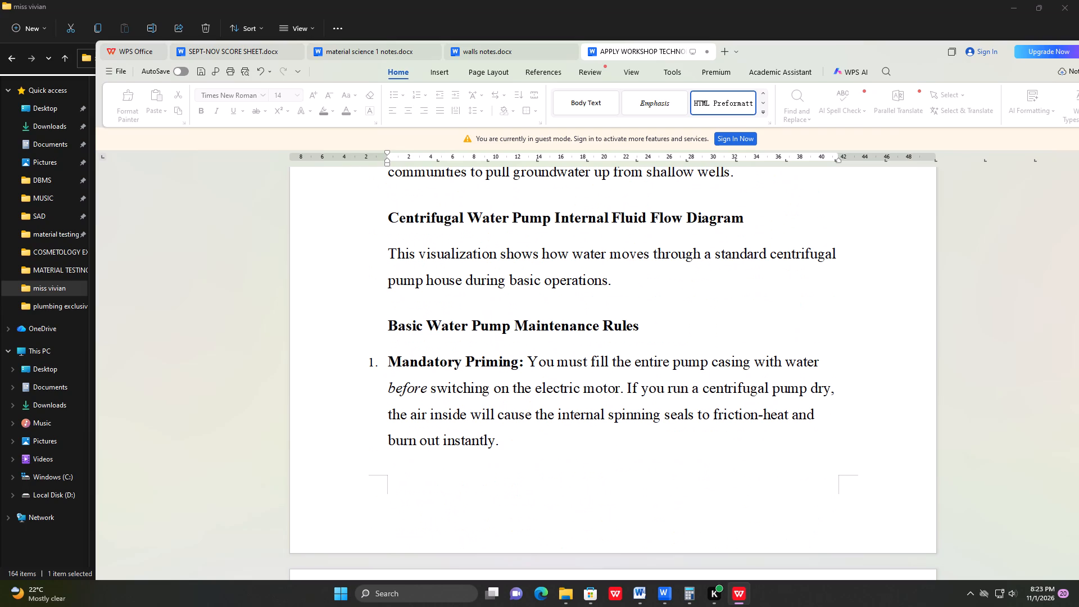
pyautogui.scroll(-1, 602, 274)
pyautogui.scroll(1, 602, 283)
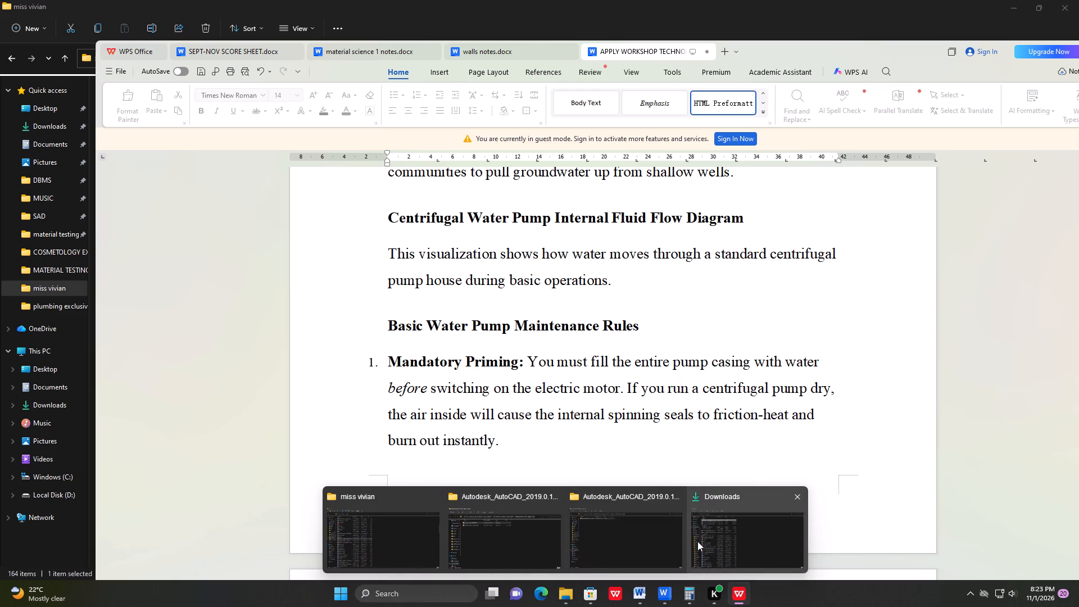
# Switch to File Explorer, search the miss vivian folder for PUMPS, and open the new pumps notes document.
pyautogui.click(373, 538)
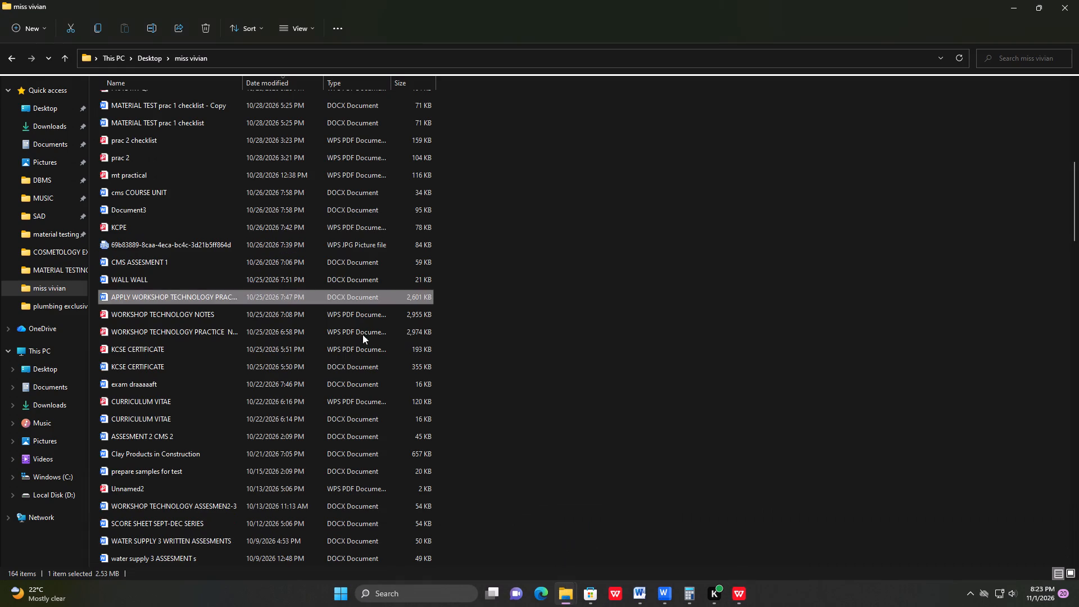
pyautogui.click(1003, 56)
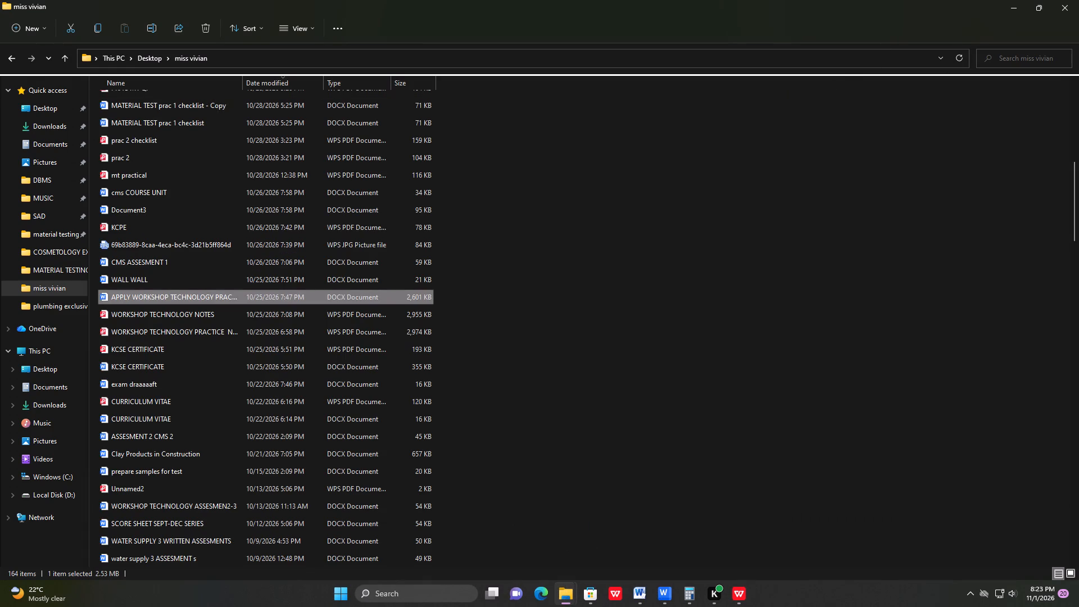
pyautogui.click(998, 56)
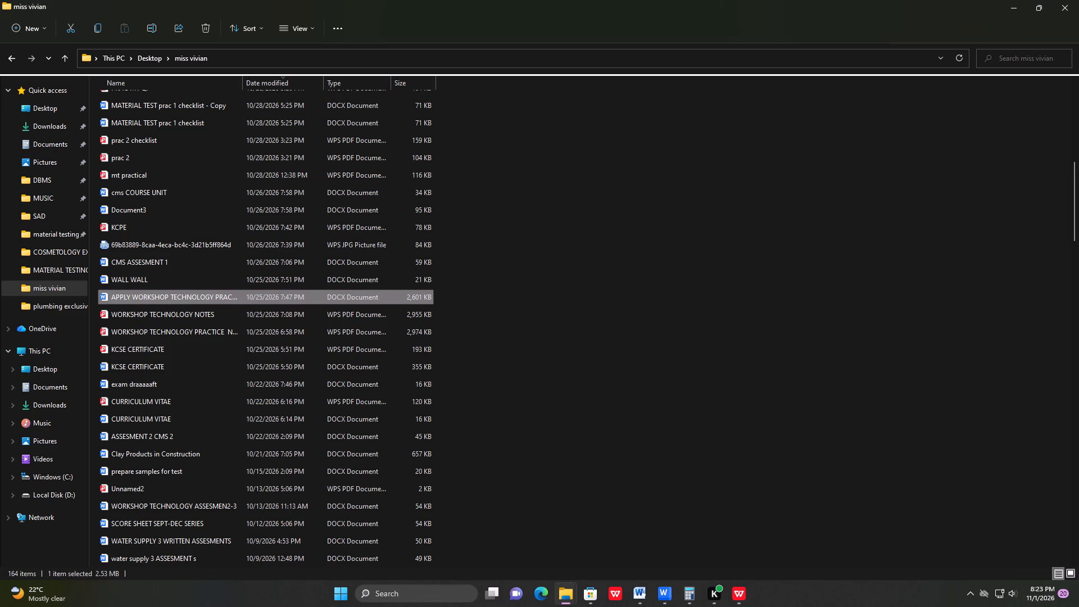
pyautogui.click(1010, 62)
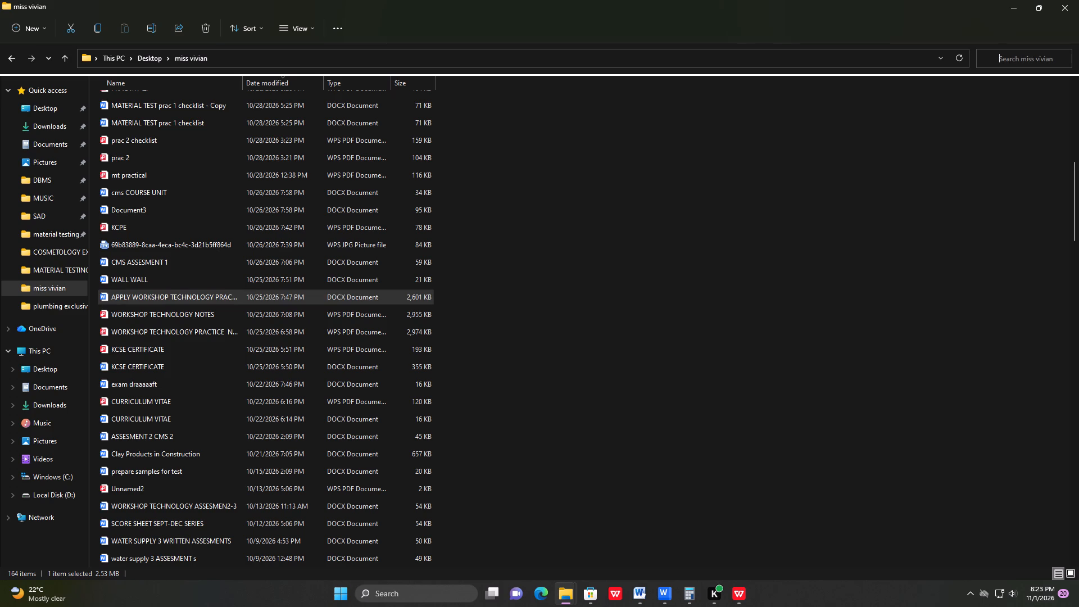
pyautogui.press('p')
pyautogui.press('u')
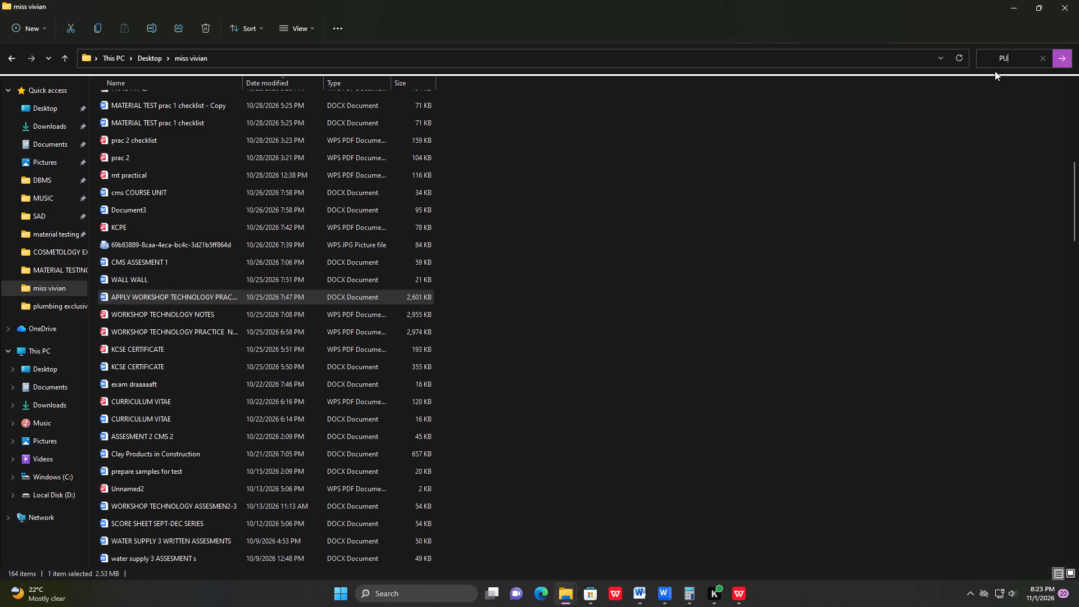
pyautogui.press('m')
pyautogui.press('p')
pyautogui.press('s')
pyautogui.click(1062, 57)
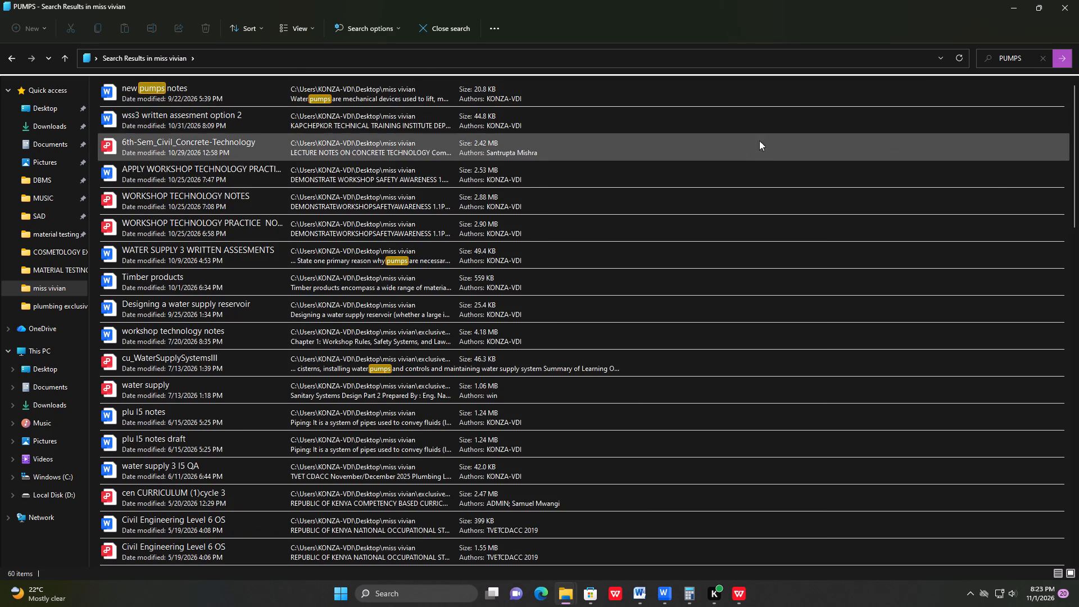
pyautogui.doubleClick(628, 94)
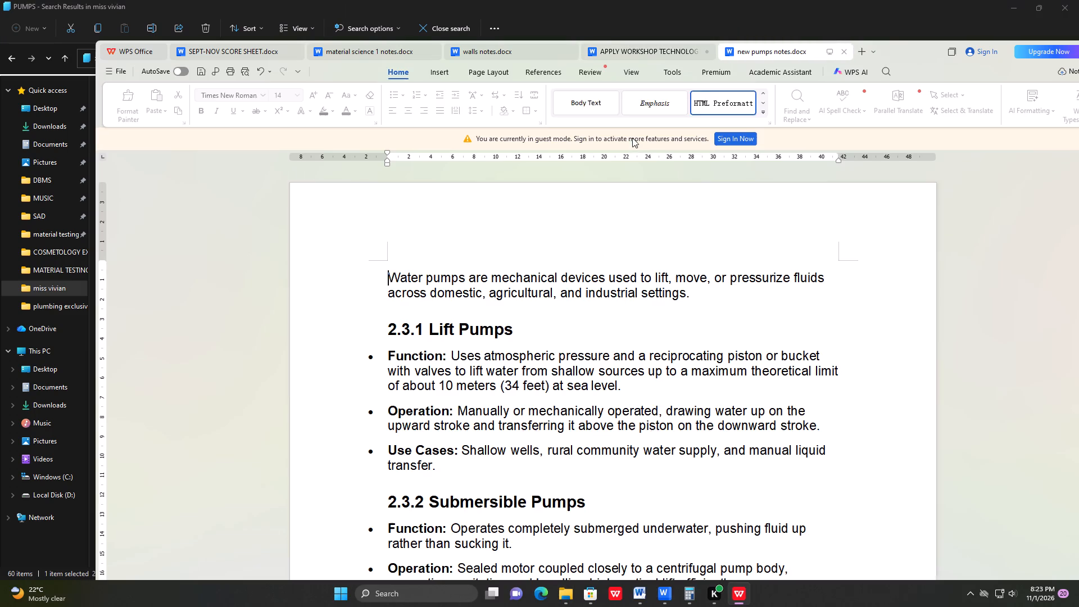
# Examine the new pumps notes from the Lift Pumps section through to the Mechanical & Operational Comparison table.
pyautogui.scroll(-13, 565, 292)
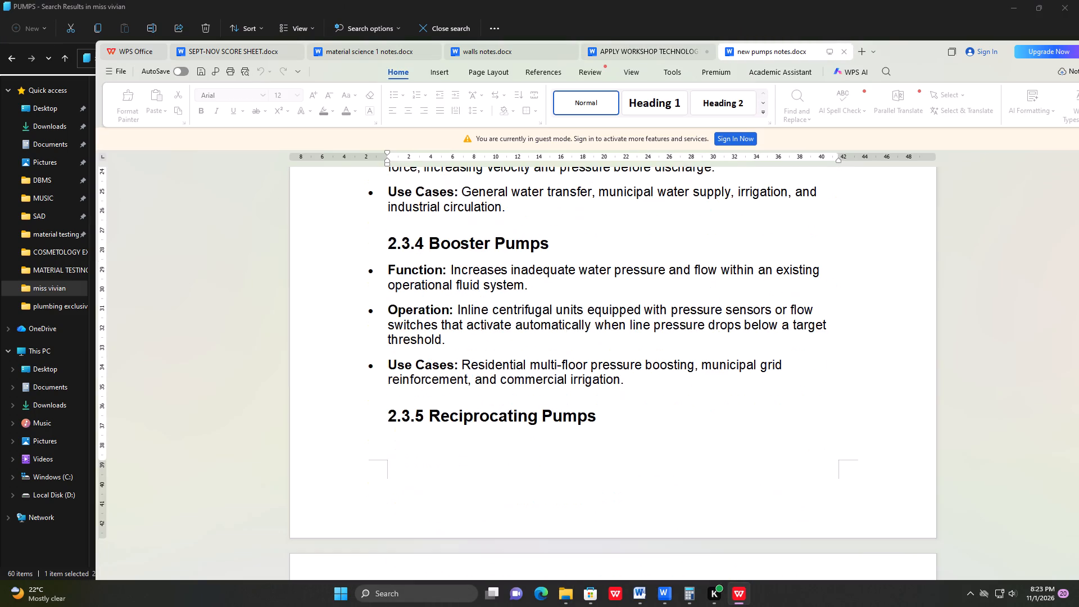
pyautogui.scroll(-19, 571, 288)
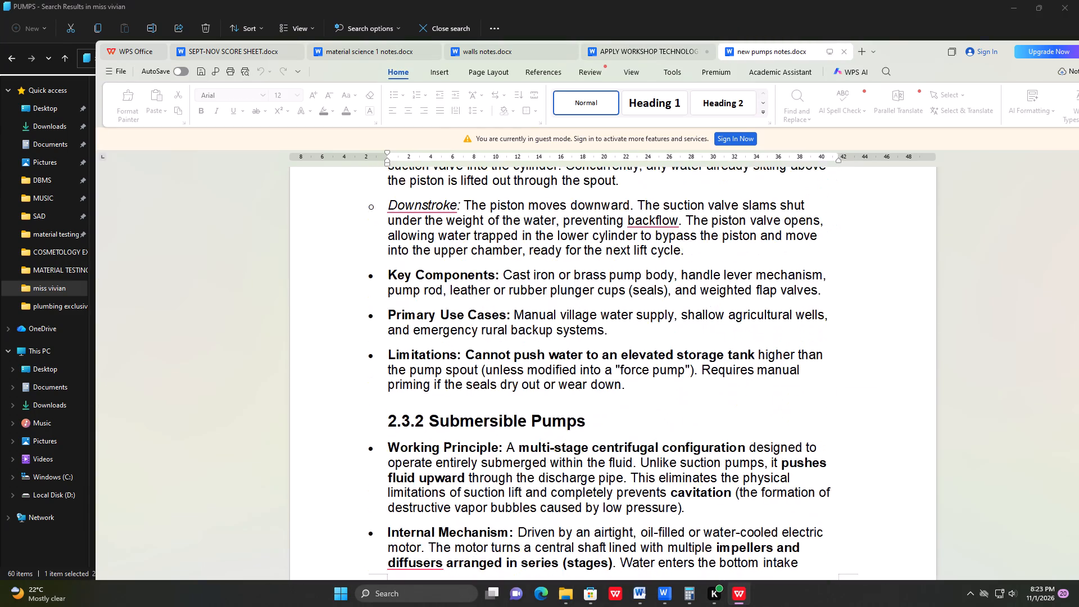
pyautogui.scroll(-20, 575, 282)
pyautogui.scroll(-5, 575, 279)
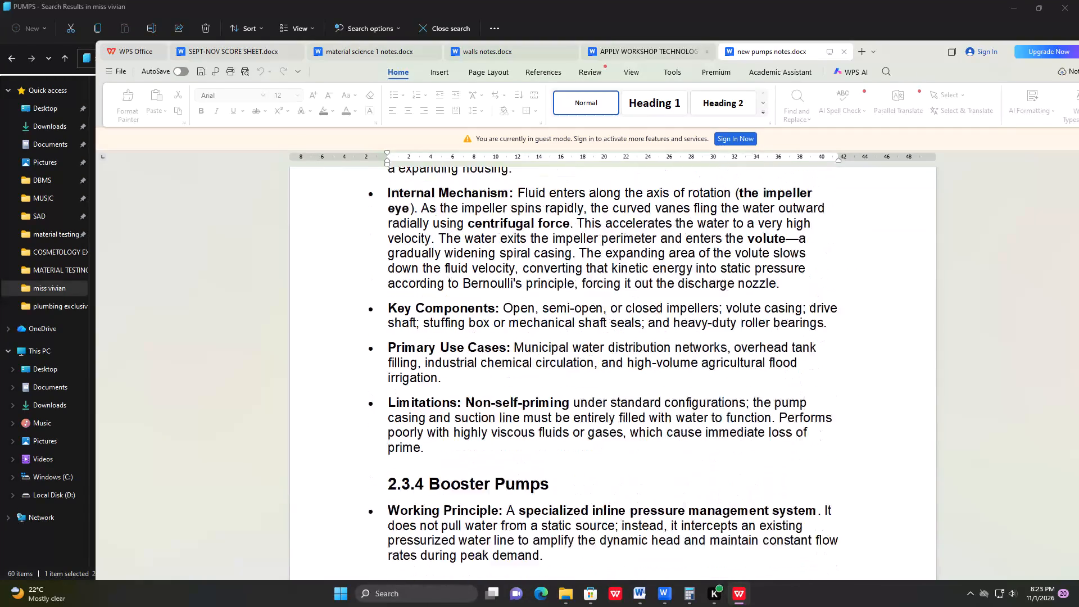
pyautogui.scroll(-16, 575, 279)
pyautogui.scroll(-10, 575, 280)
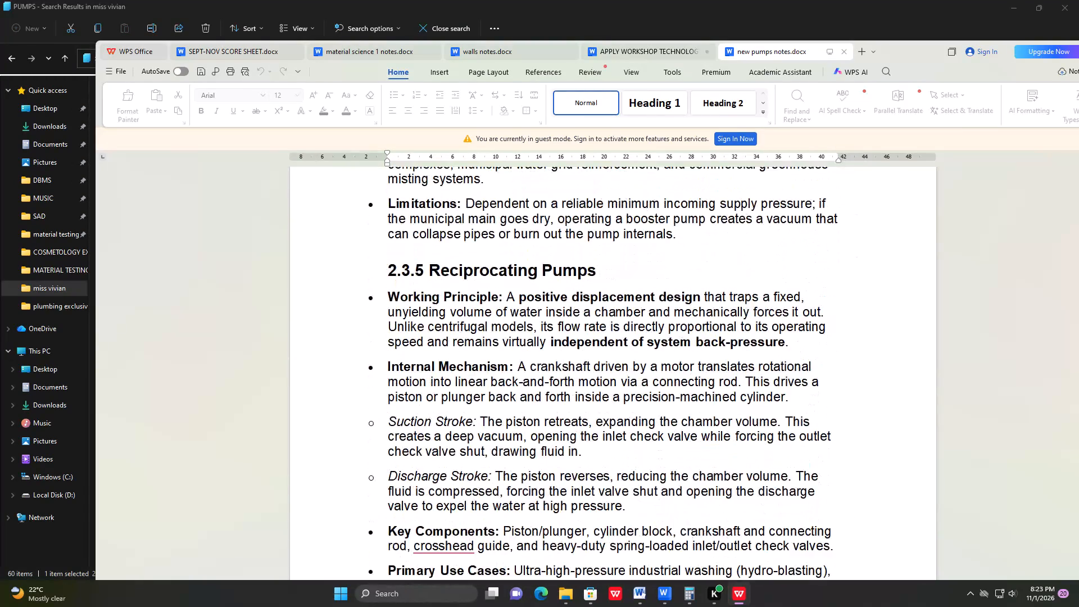
pyautogui.scroll(-16, 575, 280)
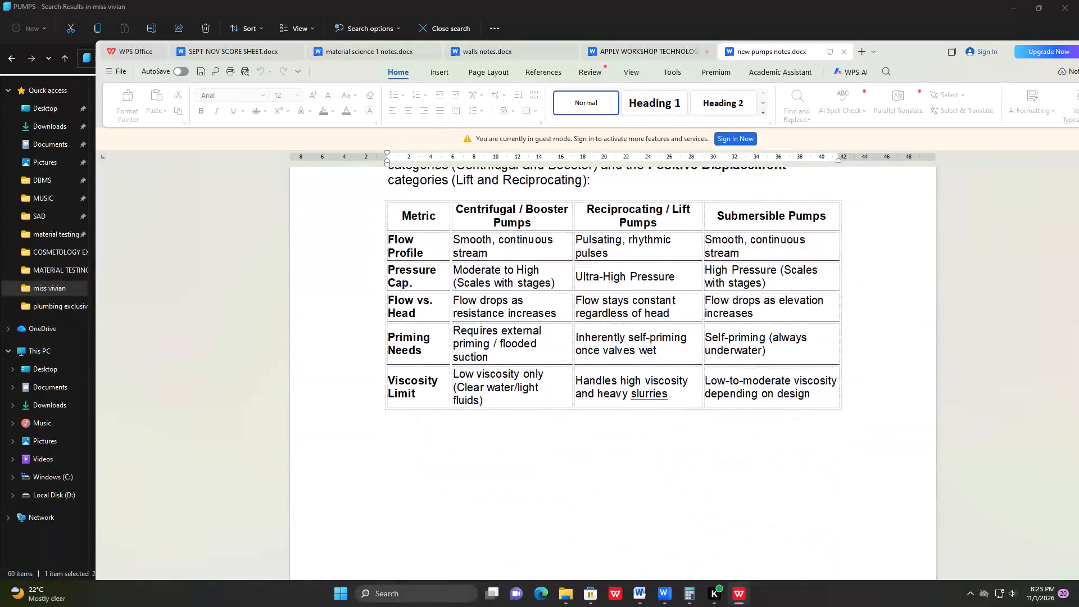
pyautogui.scroll(-17, 574, 275)
pyautogui.scroll(4, 571, 280)
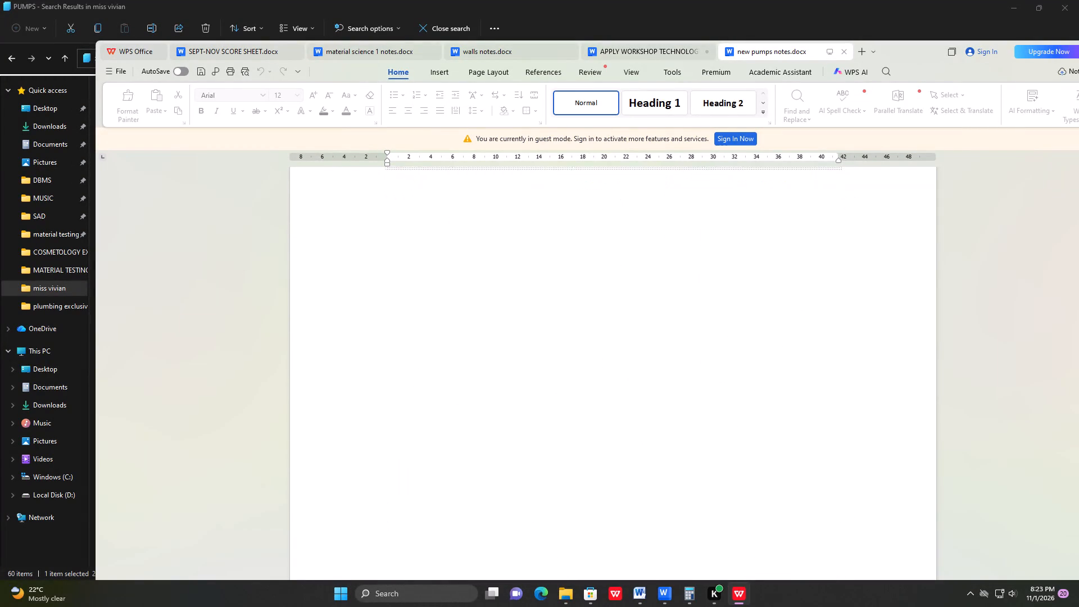
pyautogui.scroll(7, 571, 283)
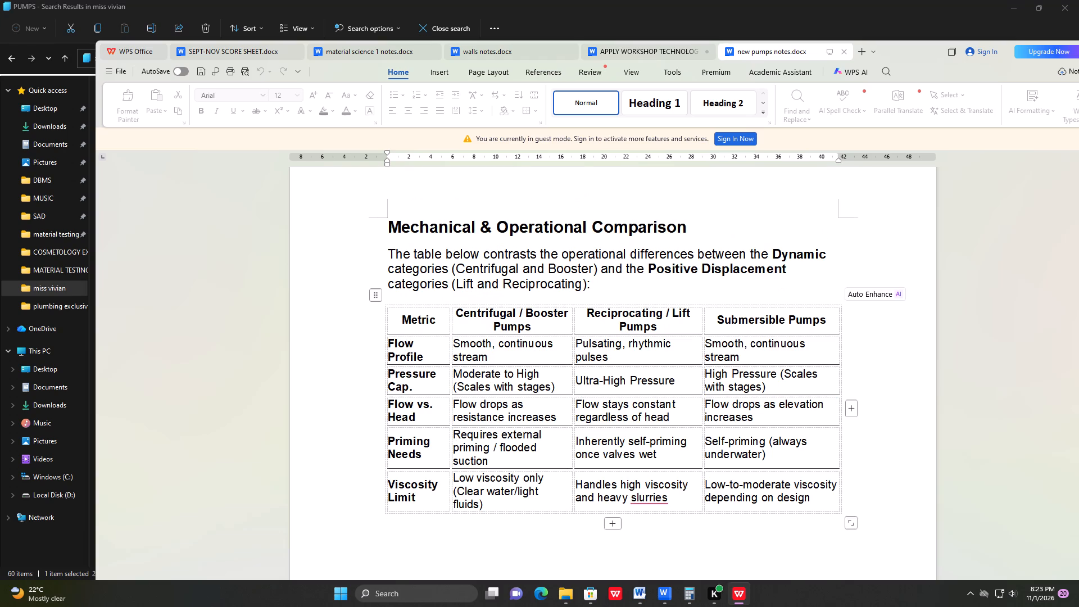
# Centre the Mechanical & Operational Comparison table and turn off the spacing between its cells.
pyautogui.click(375, 300)
pyautogui.rightClick(375, 300)
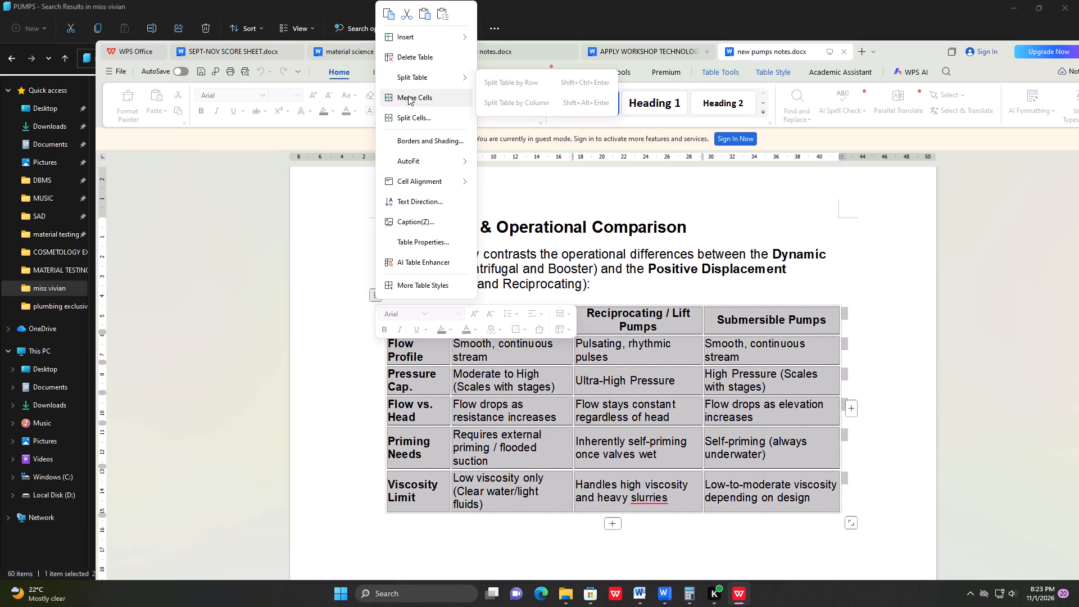
pyautogui.click(414, 239)
pyautogui.click(575, 302)
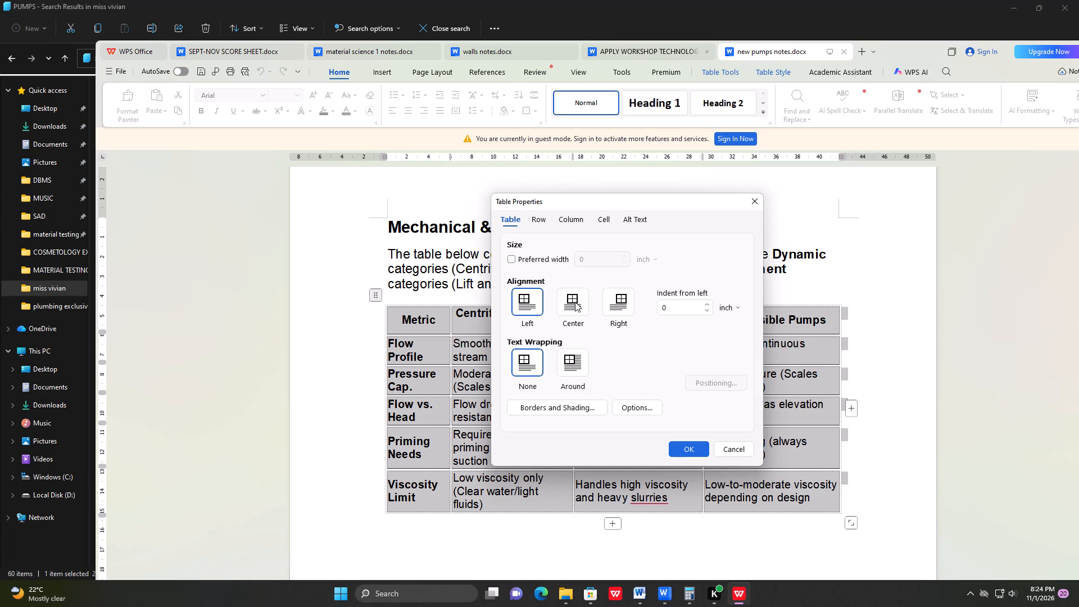
pyautogui.click(627, 407)
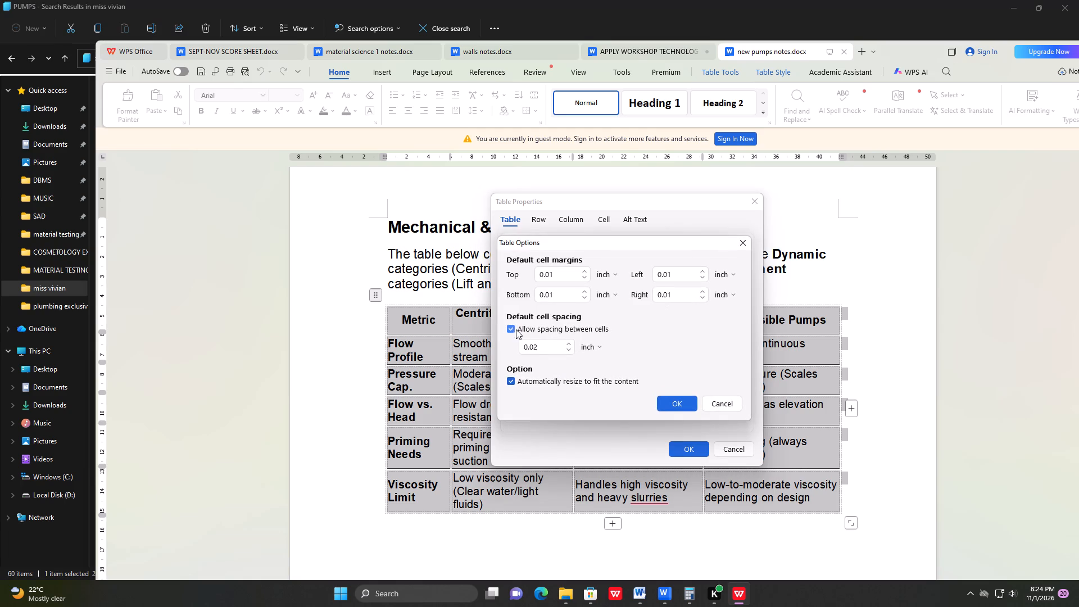
pyautogui.click(510, 329)
pyautogui.click(672, 404)
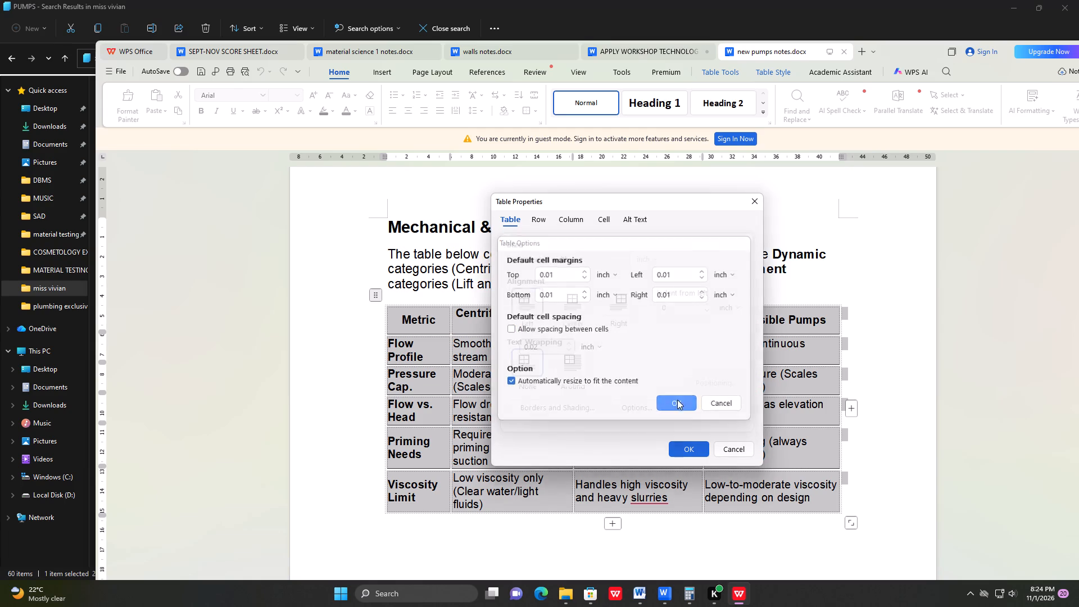
pyautogui.click(684, 448)
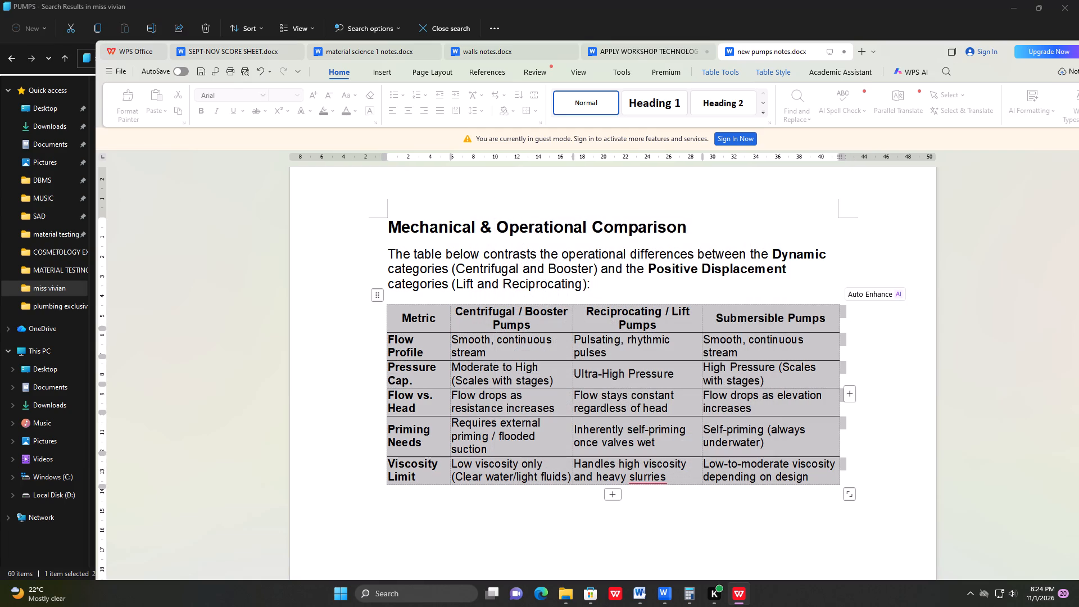
# Apply all borders to the Mechanical & Operational Comparison table using a solid 0.5 pt line.
pyautogui.rightClick(391, 316)
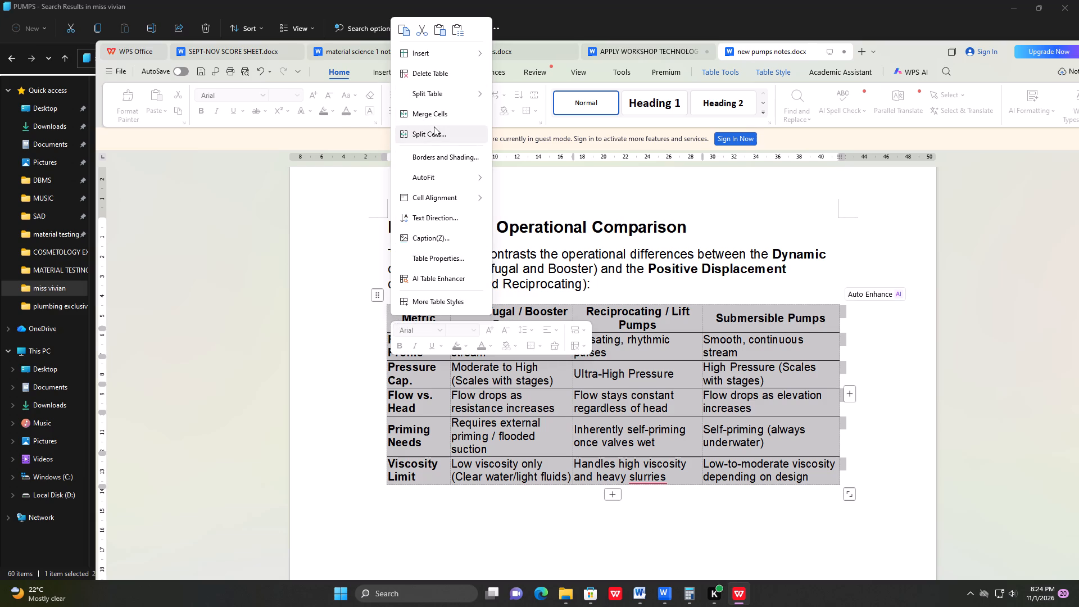
pyautogui.click(433, 154)
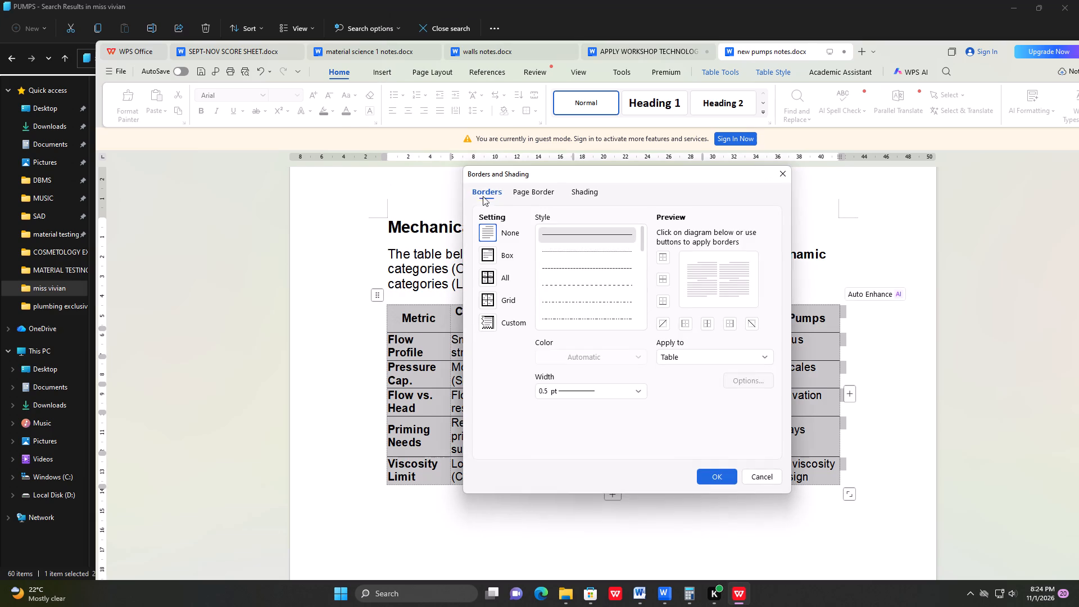
pyautogui.click(487, 275)
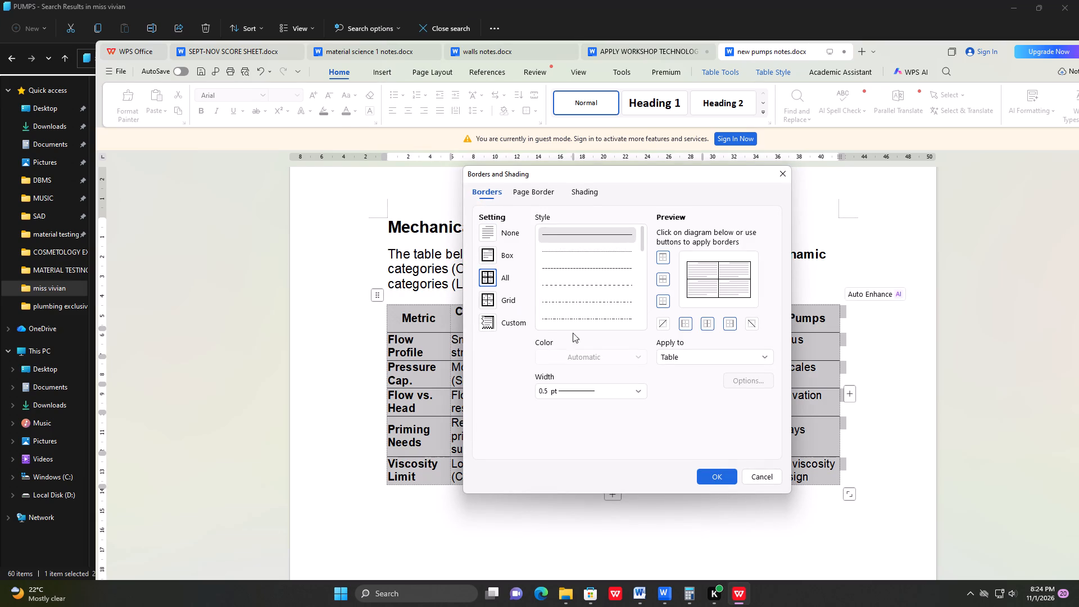
pyautogui.click(709, 475)
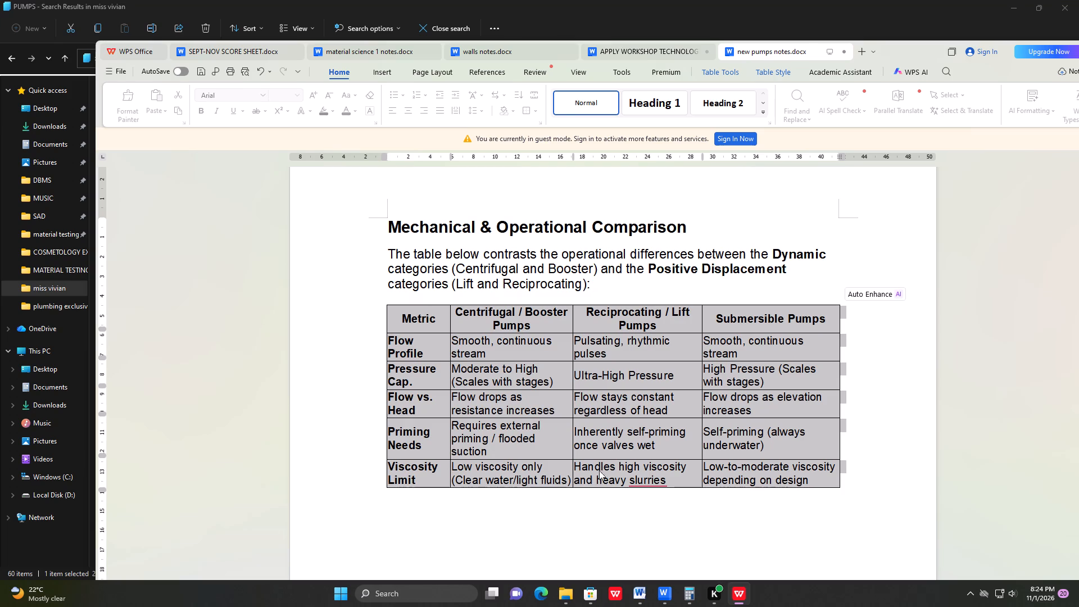
# Save the new pumps notes document.
pyautogui.scroll(7, 559, 512)
pyautogui.scroll(-4, 566, 479)
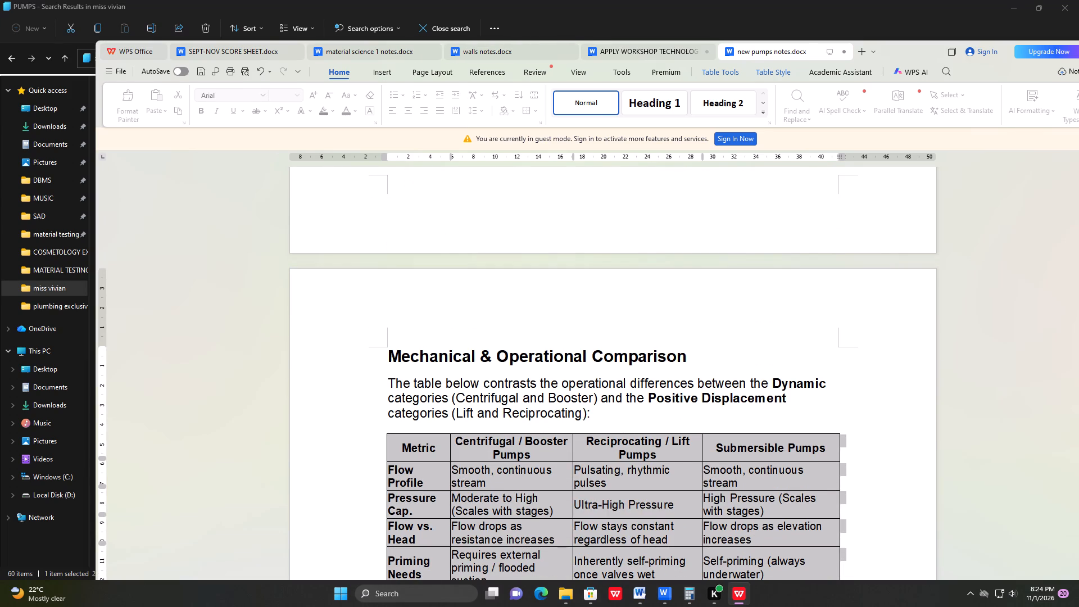
pyautogui.click(111, 70)
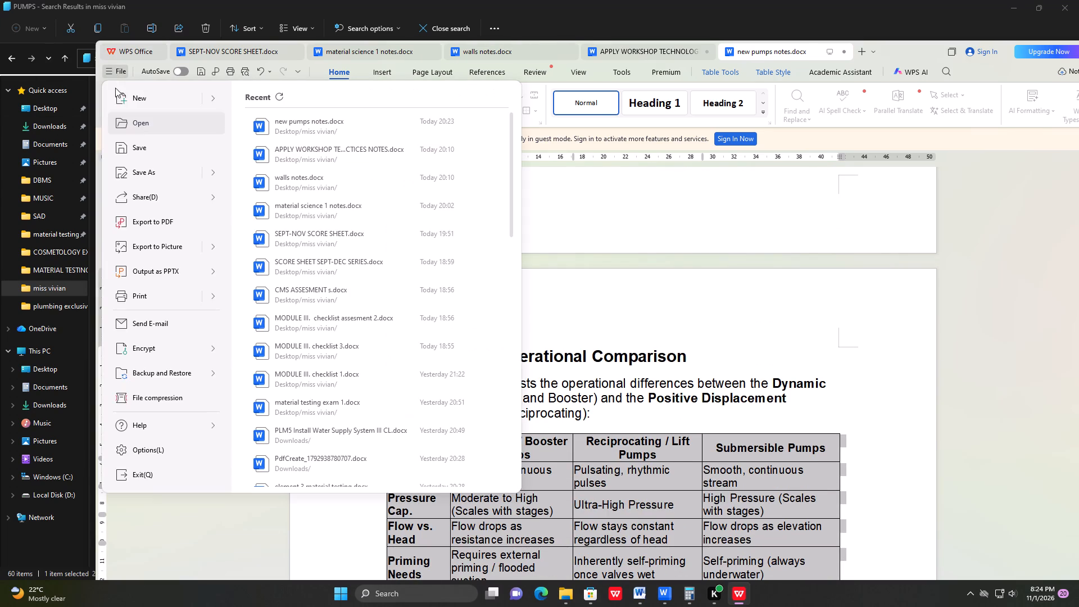
pyautogui.click(149, 150)
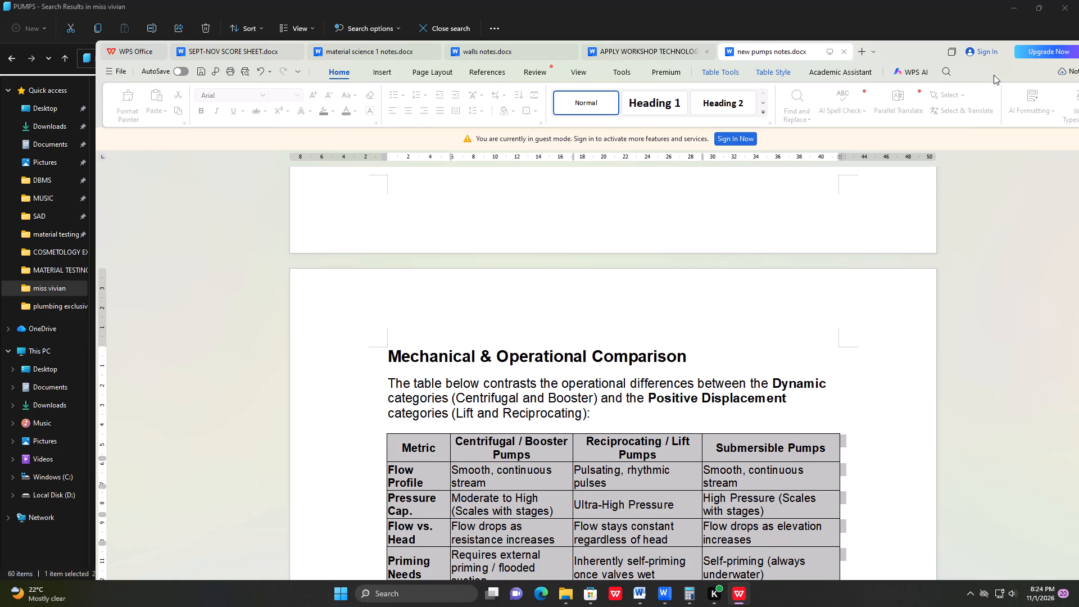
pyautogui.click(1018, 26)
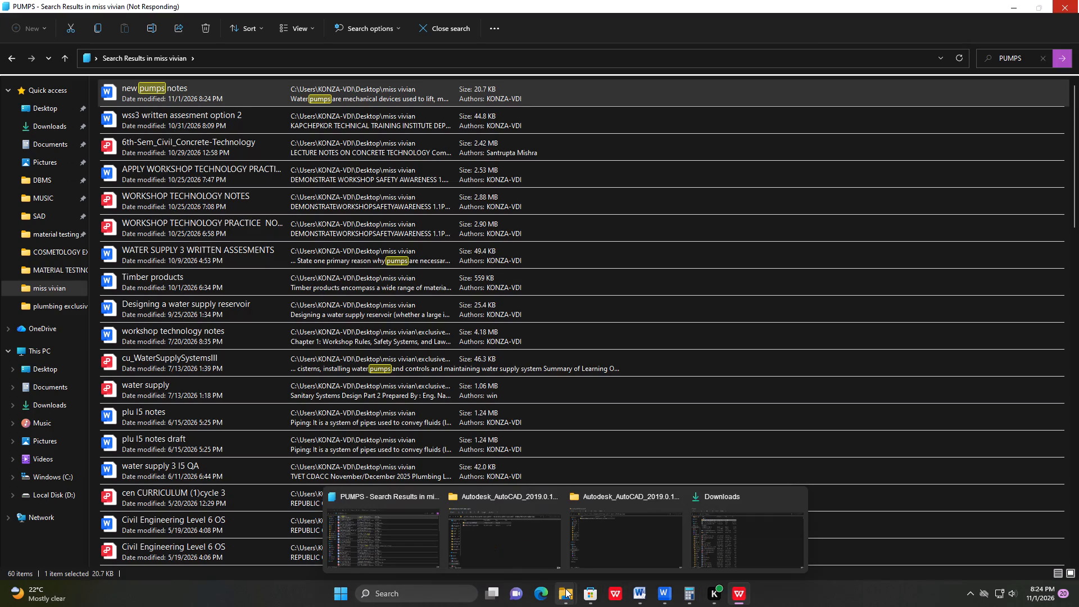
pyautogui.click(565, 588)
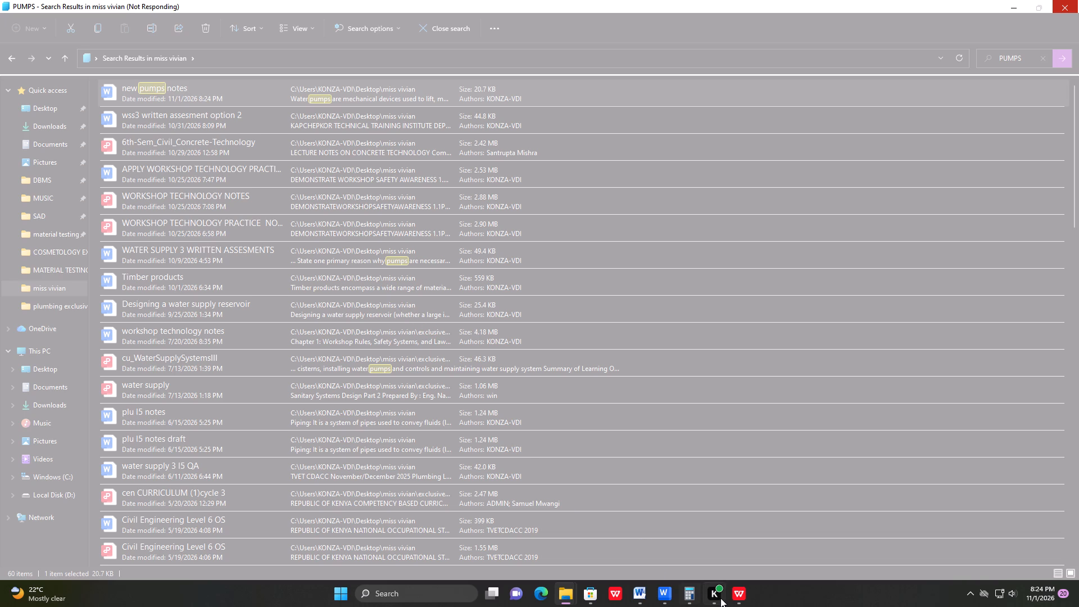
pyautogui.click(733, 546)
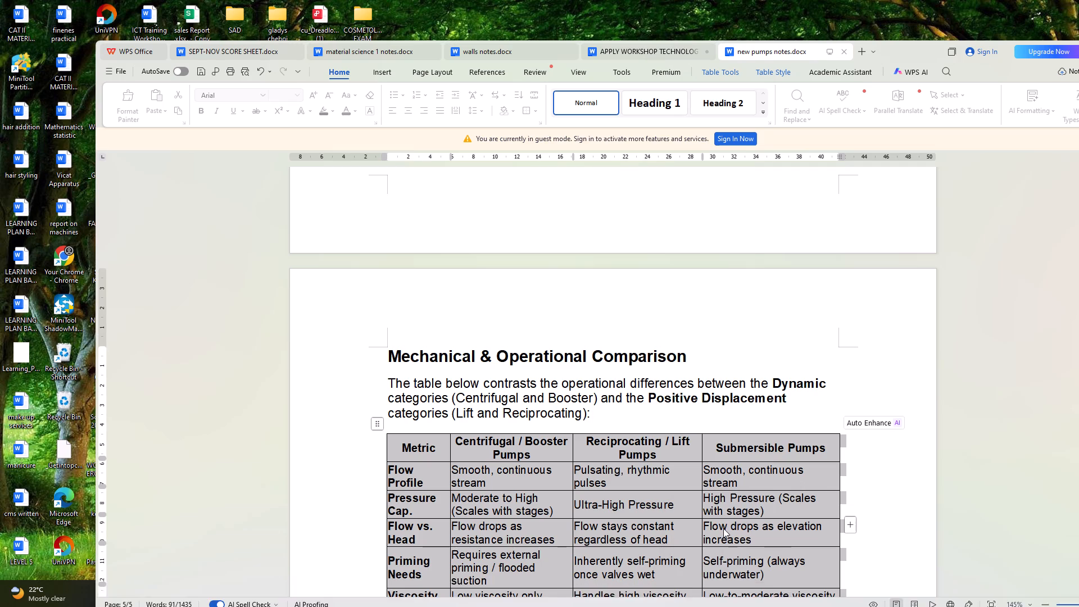
# Switch to the APPLY WORKSHOP TECHNOLOGY PRACTICES NOTES document and check the Basic Water Pump Maintenance Rules items.
pyautogui.click(663, 48)
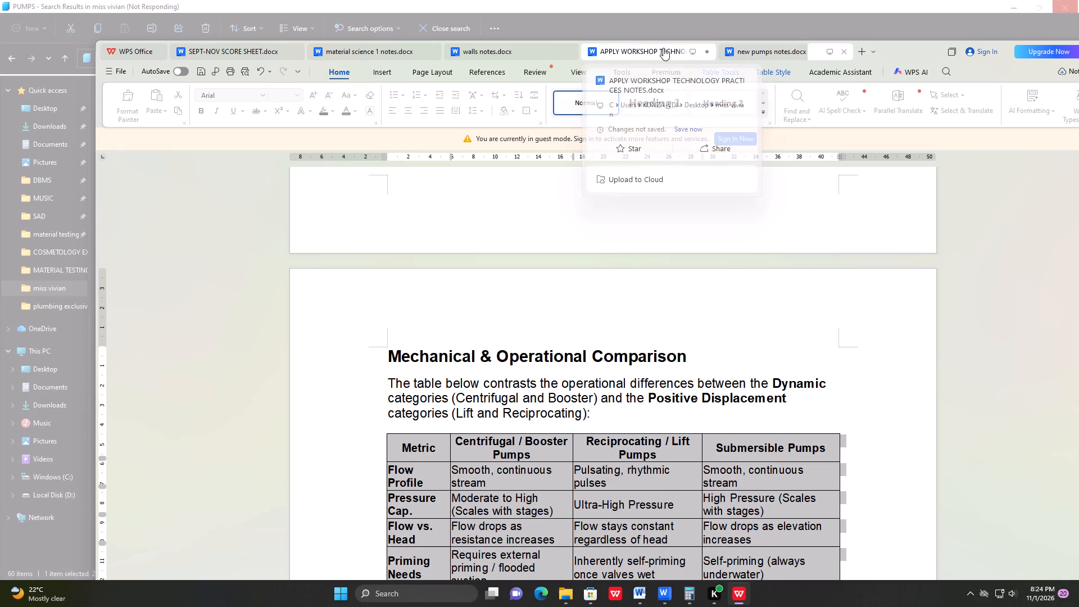
pyautogui.scroll(-3, 647, 321)
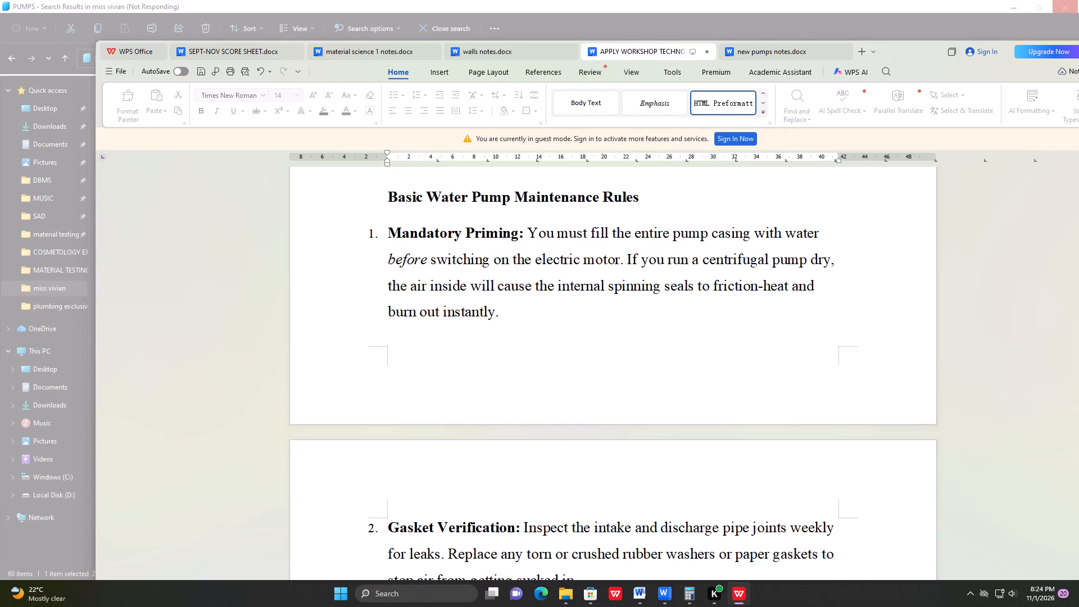
pyautogui.scroll(-3, 647, 320)
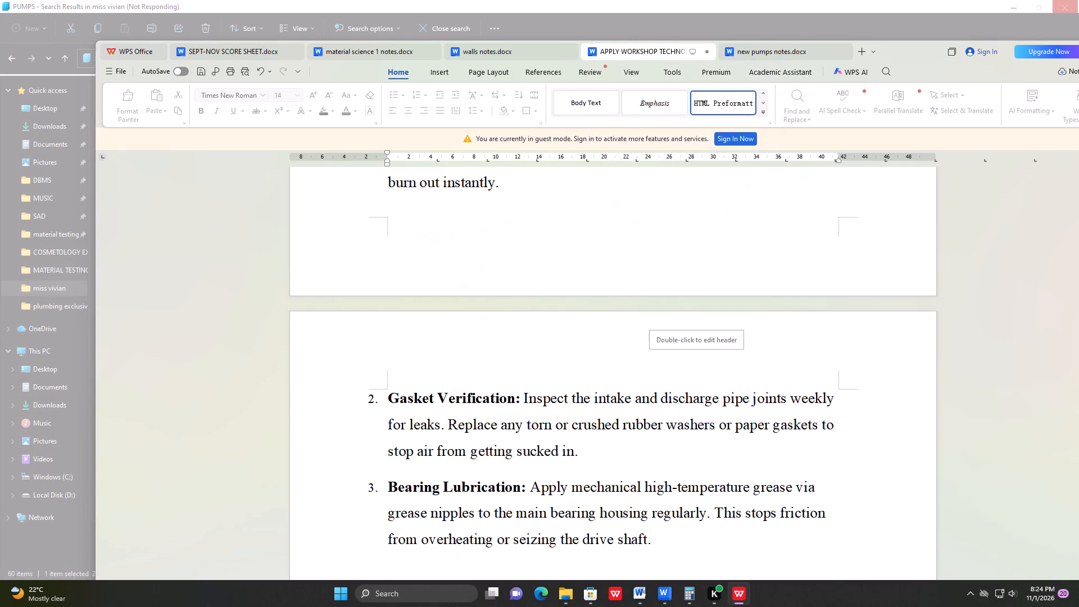
pyautogui.scroll(4, 648, 321)
pyautogui.scroll(-1, 649, 320)
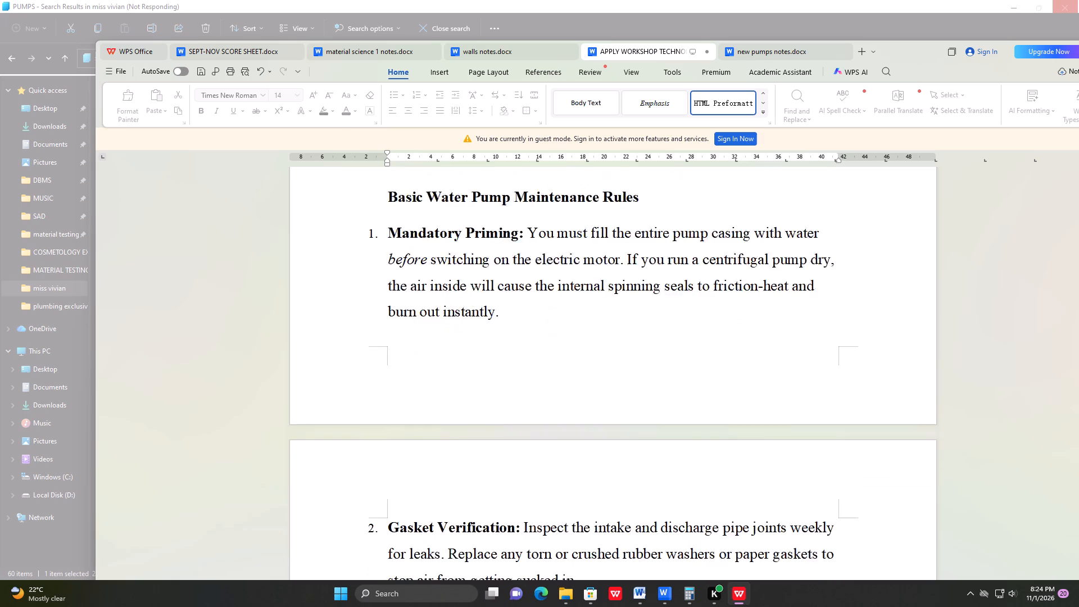
# Insert blank lines above the MANAGE WORKSHOP WASTE heading to push it onto a new page, with one blank line above it.
pyautogui.scroll(-12, 649, 320)
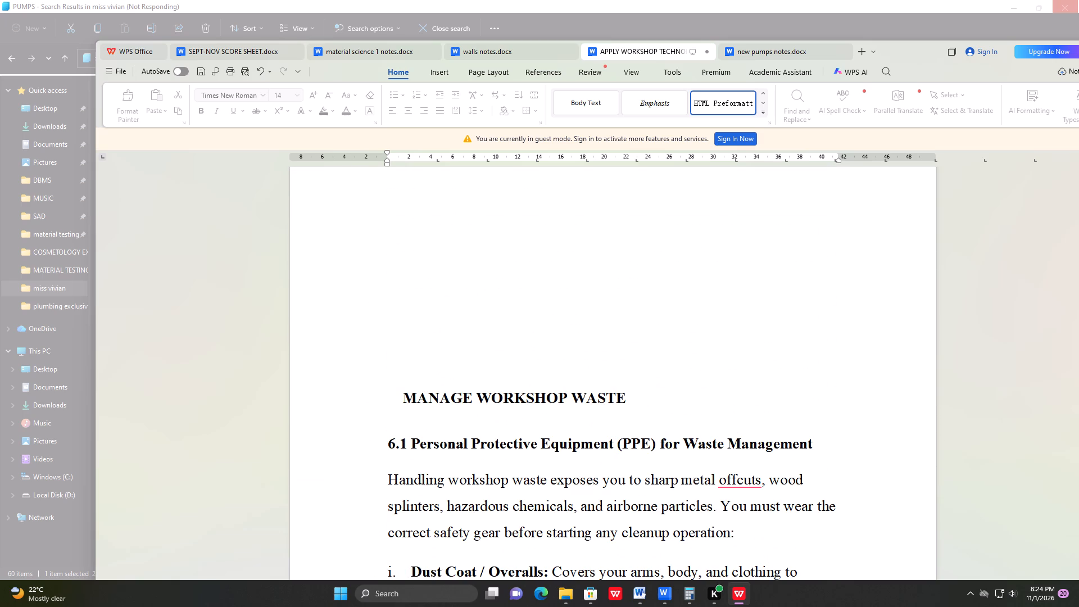
pyautogui.click(460, 363)
pyautogui.press('Return')
pyautogui.press('Return')
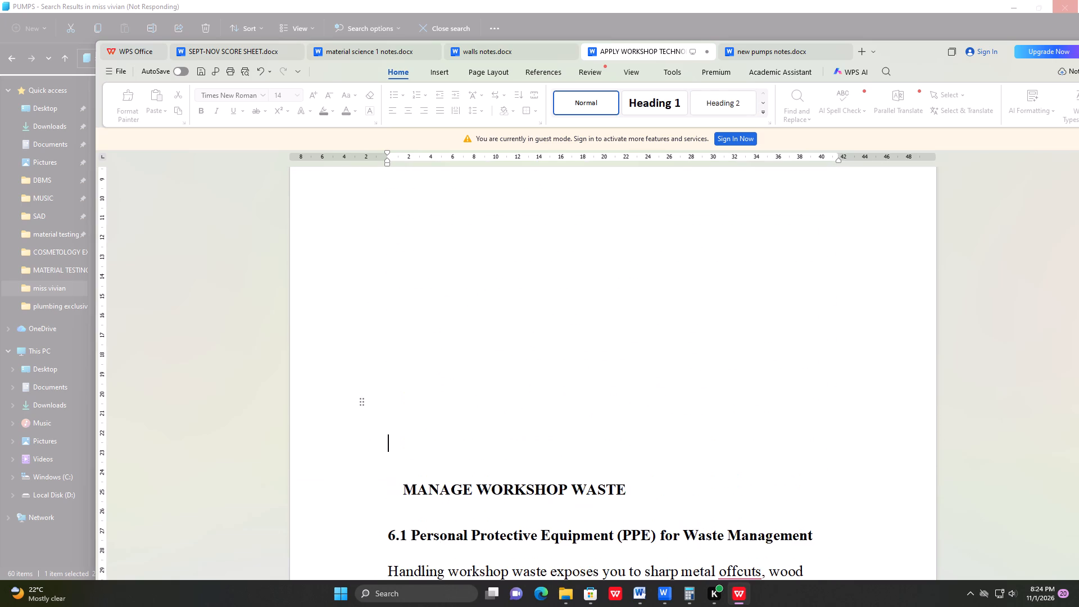
pyautogui.press('Return')
pyautogui.press('Return')
pyautogui.scroll(-4, 468, 361)
pyautogui.press('Return')
pyautogui.press('Return')
pyautogui.scroll(-5, 471, 355)
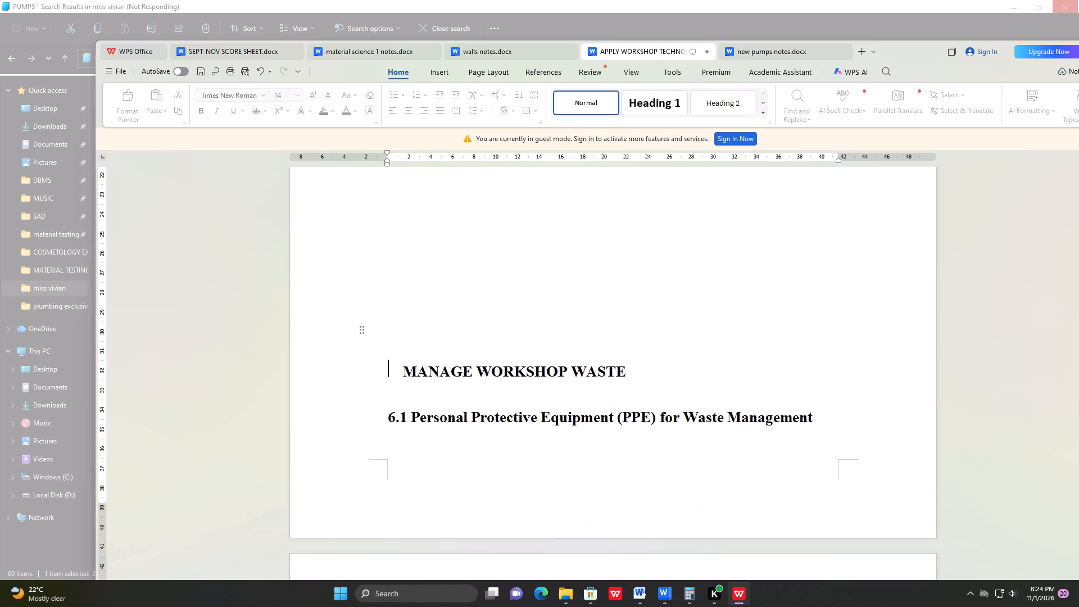
pyautogui.press('Return')
pyautogui.press('Return')
pyautogui.scroll(-10, 473, 348)
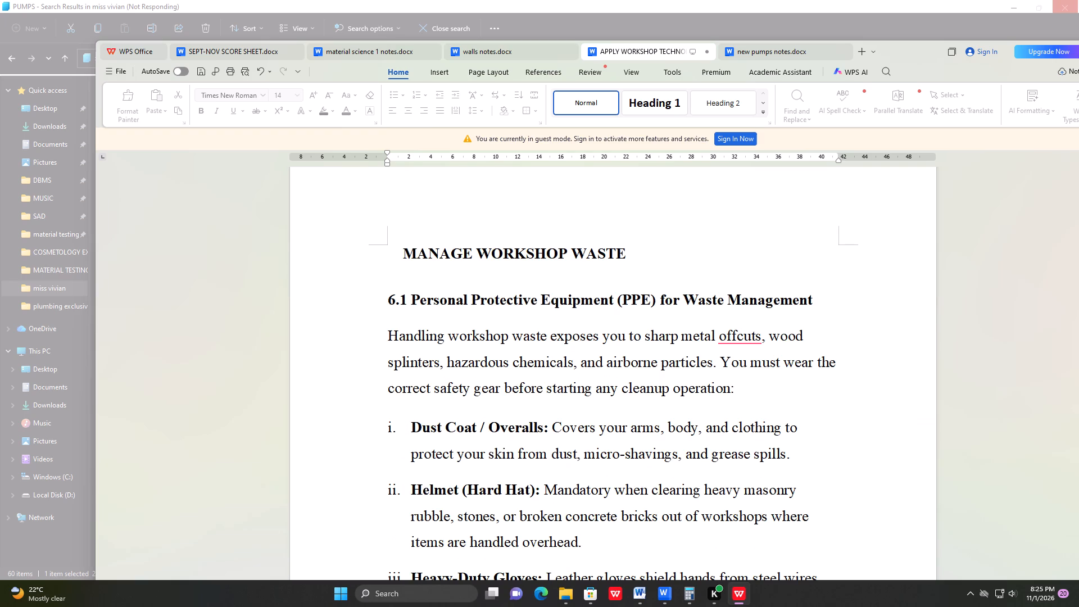
pyautogui.press('Return')
# Examine the page layout from the Reciprocating Pump item through the maintenance rules to the MANAGE WORKSHOP WASTE page.
pyautogui.scroll(-4, 493, 327)
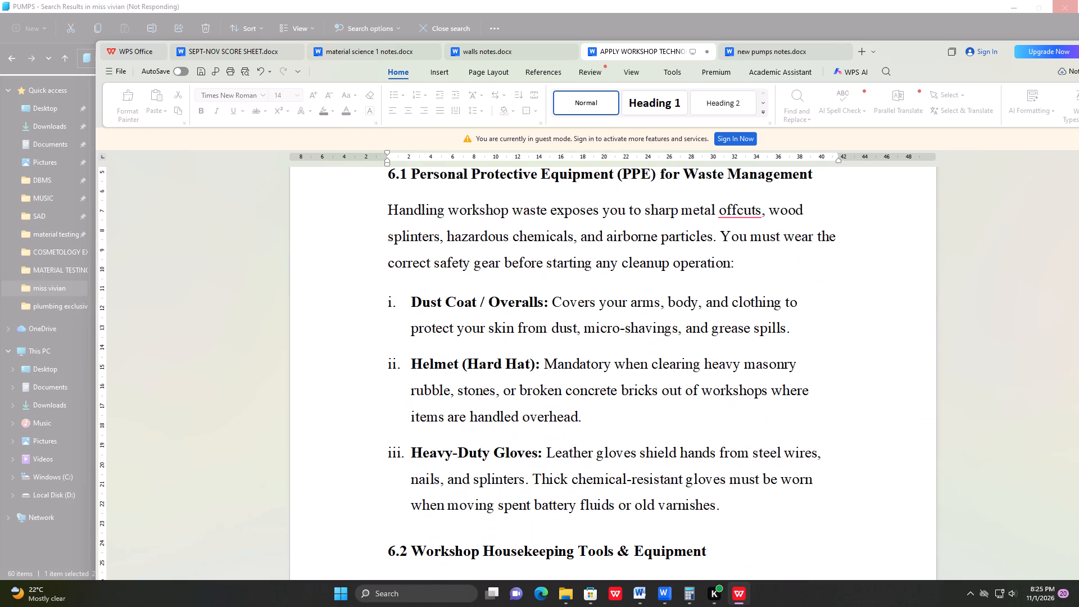
pyautogui.scroll(10, 495, 329)
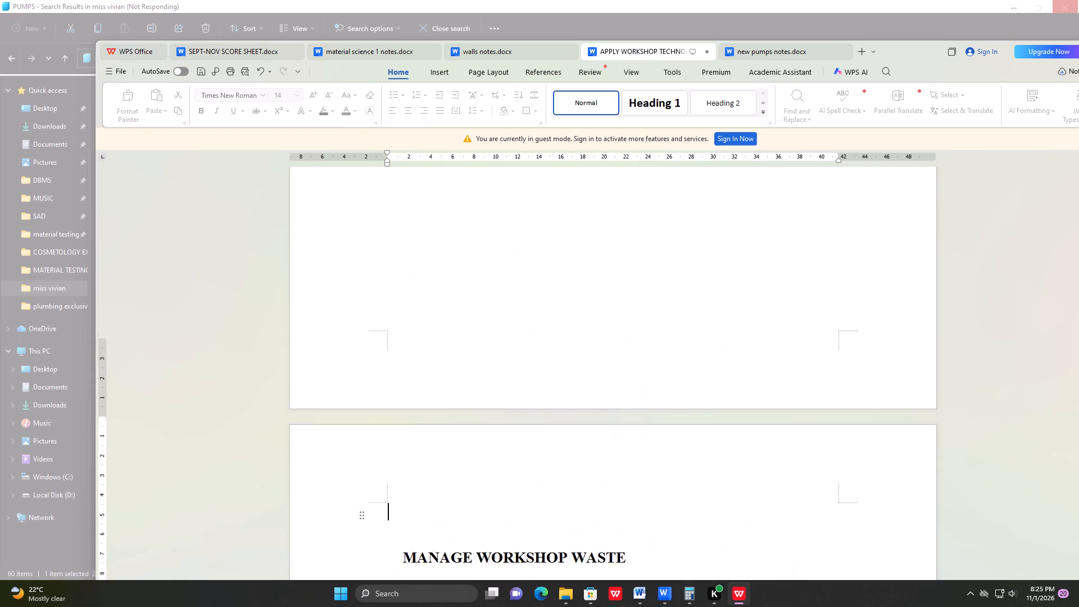
pyautogui.scroll(16, 499, 345)
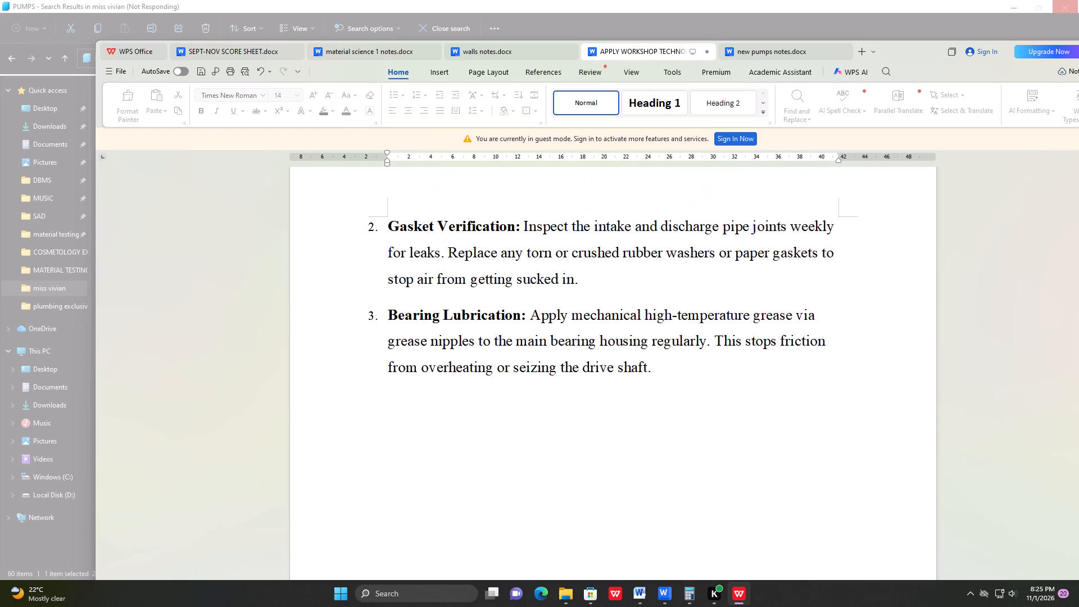
pyautogui.scroll(10, 505, 347)
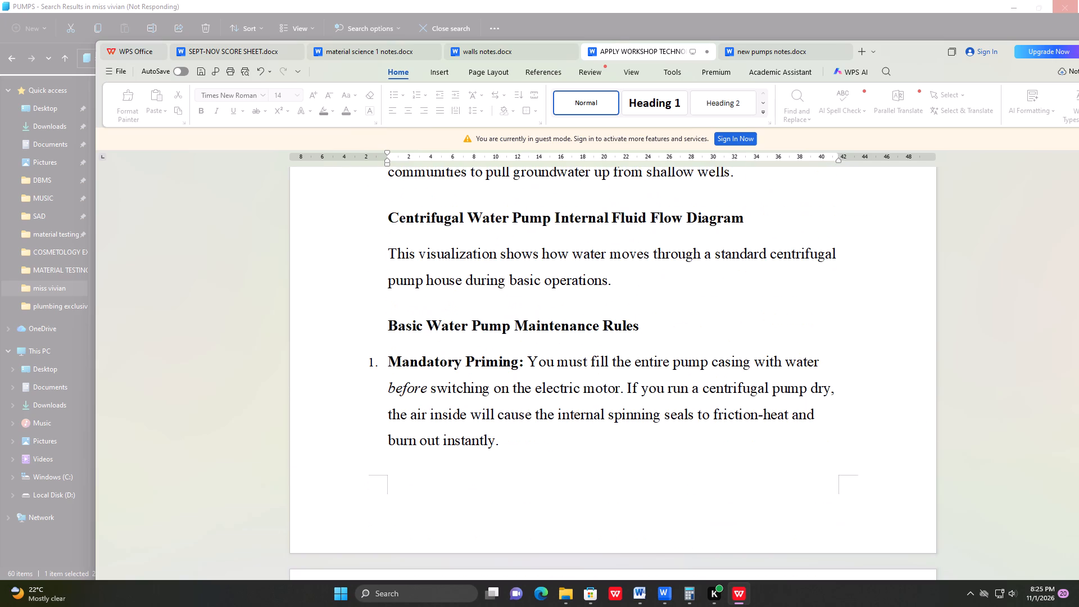
pyautogui.scroll(3, 505, 347)
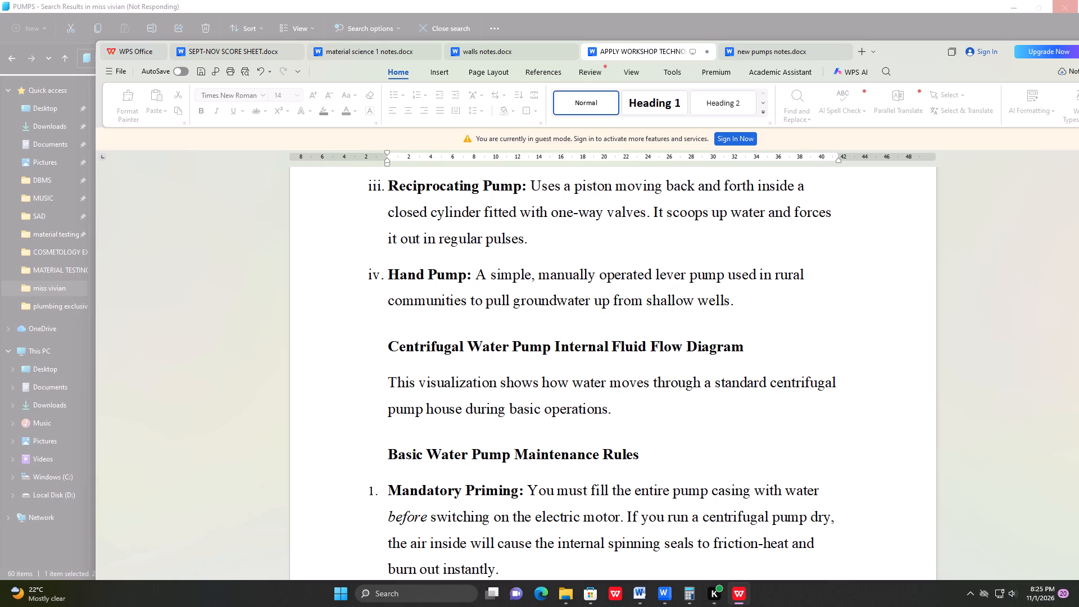
pyautogui.scroll(-17, 603, 419)
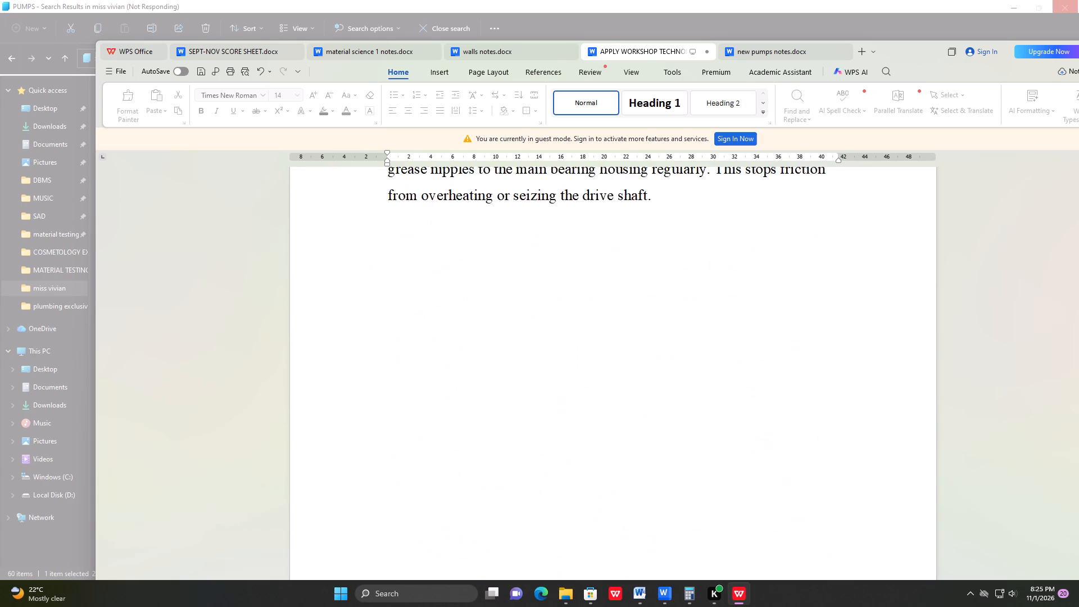
pyautogui.scroll(-14, 605, 413)
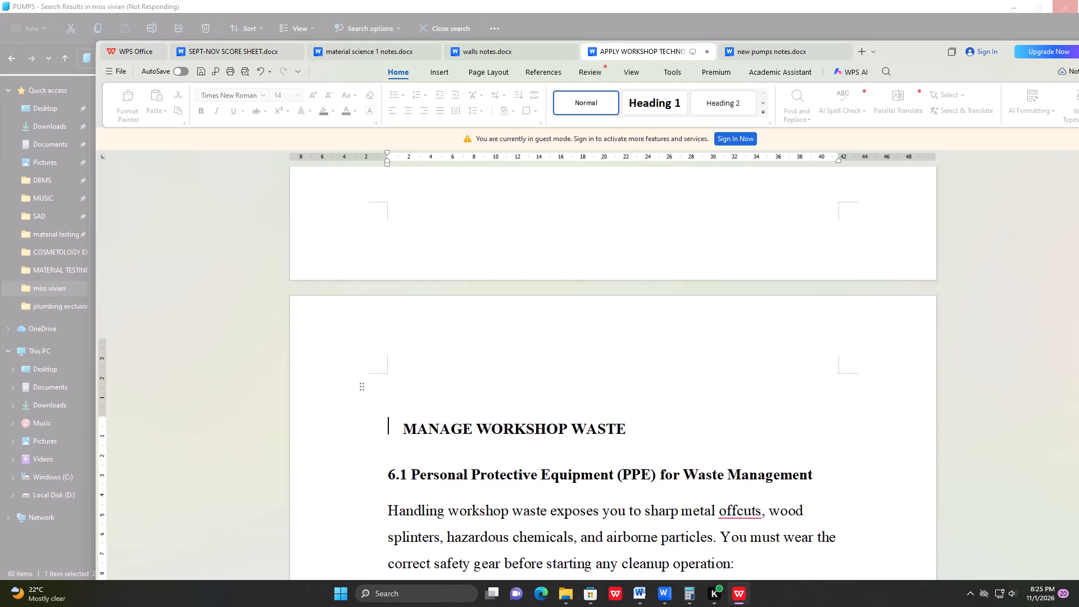
# Insert a blank line above the Housekeeping Equipment Layout heading to move it onto the next page with its pictures.
pyautogui.scroll(-10, 606, 404)
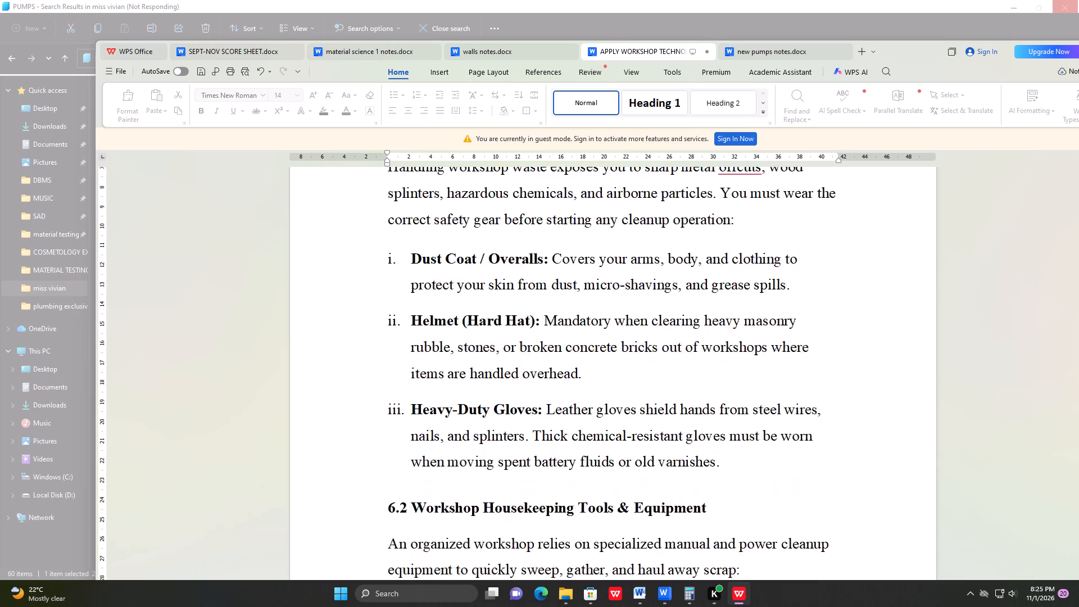
pyautogui.scroll(-7, 610, 401)
pyautogui.click(501, 402)
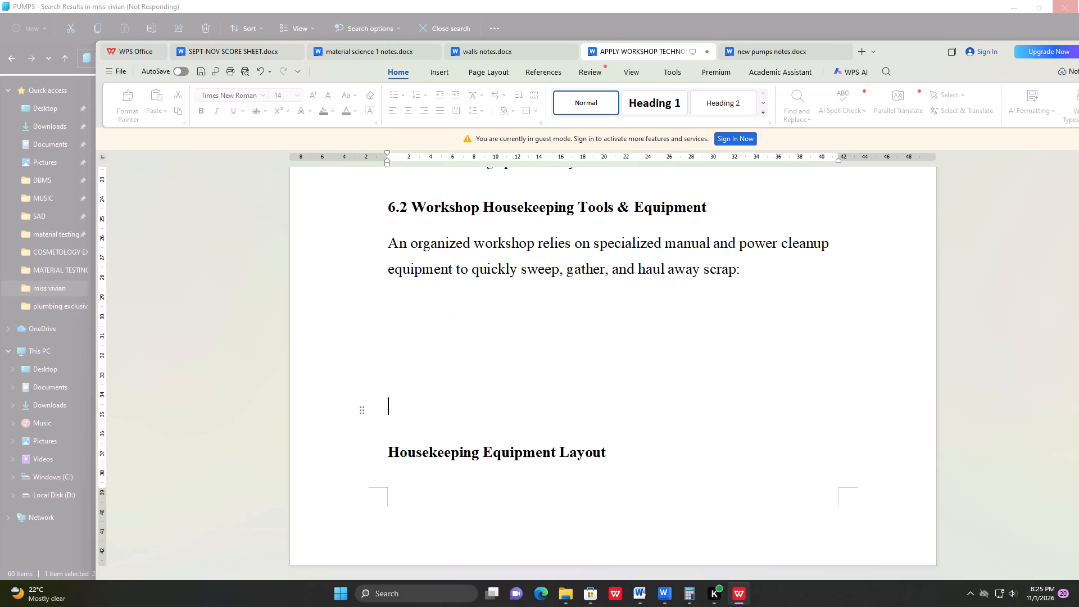
pyautogui.scroll(-9, 488, 400)
pyautogui.scroll(4, 493, 394)
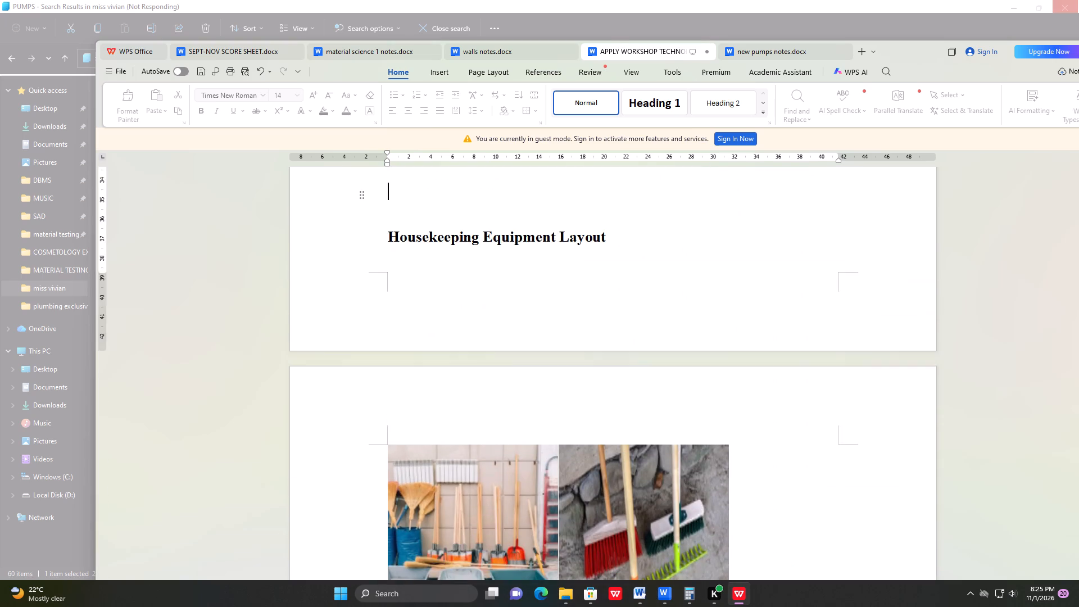
pyautogui.scroll(4, 493, 394)
pyautogui.press('Return')
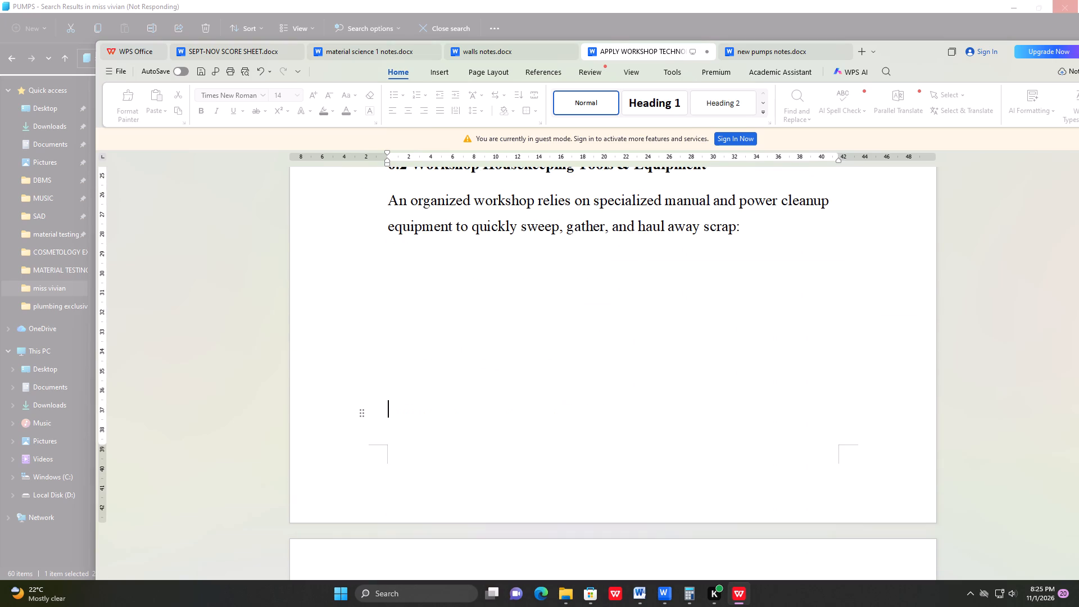
# Shrink the Cleaning Tools Wheelbarrow picture proportionally to about 1.84 in high by 1.38 in wide.
pyautogui.scroll(-13, 467, 383)
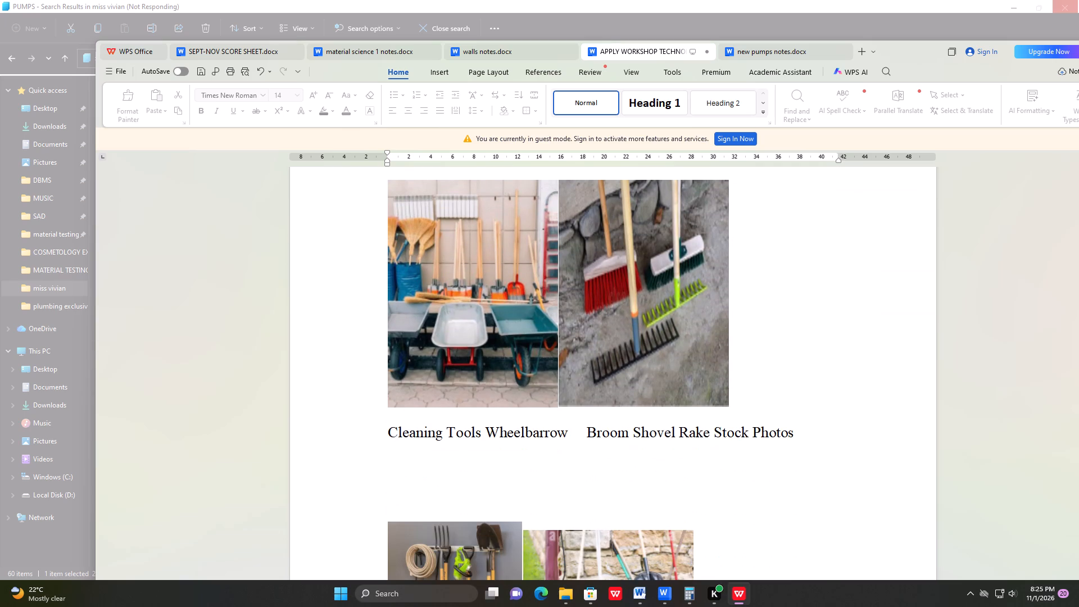
pyautogui.click(467, 391)
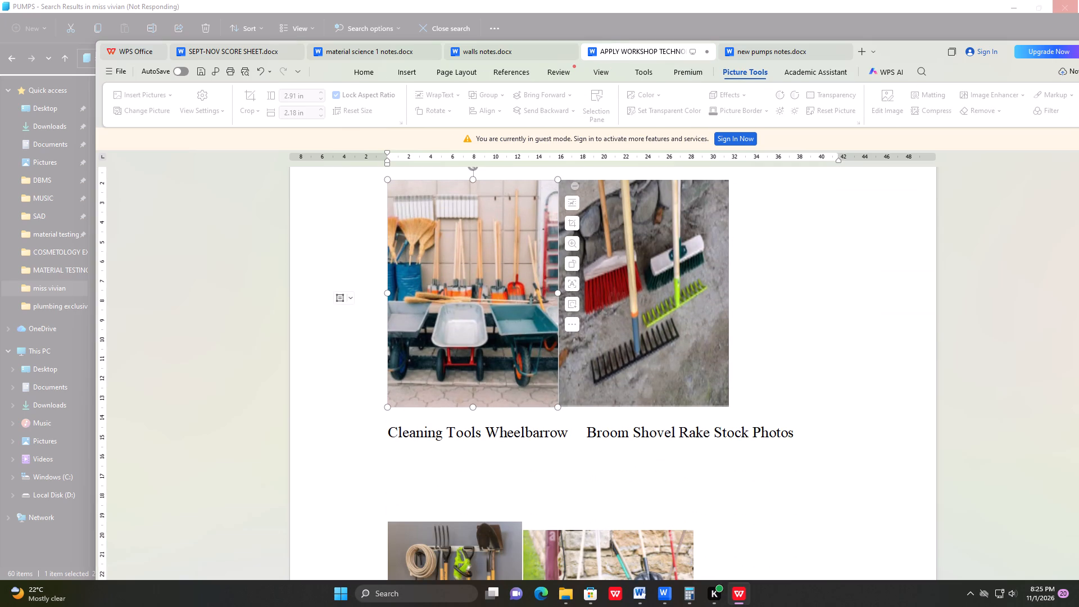
pyautogui.moveTo(557, 409); pyautogui.dragTo(495, 287)
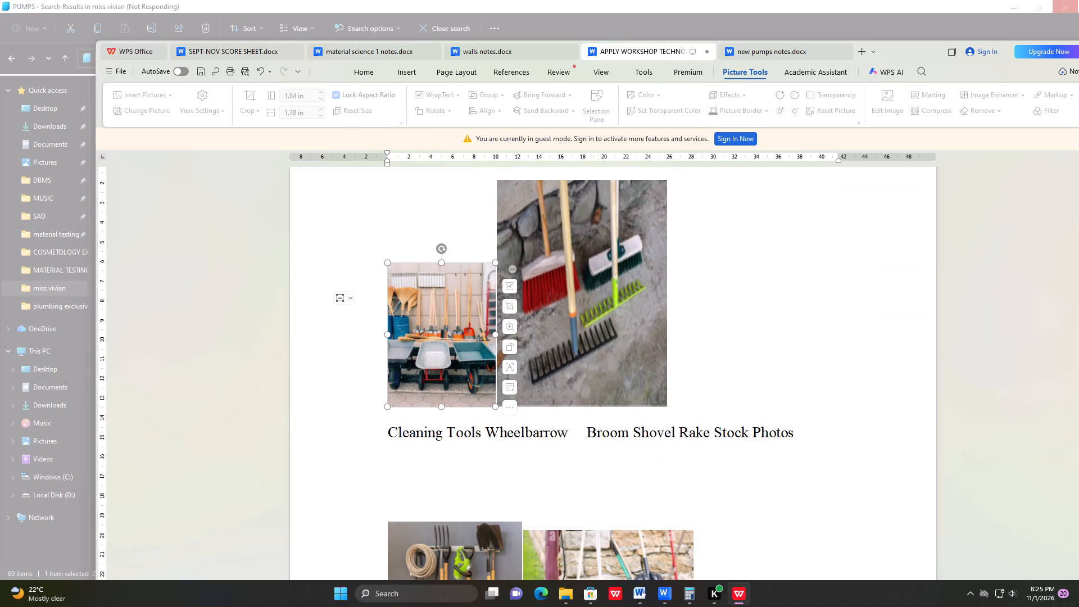
# Shrink the Broom Shovel Rake picture proportionally to 1.84 in high by 1.38 in wide, matching the wheelbarrow picture beside it.
pyautogui.click(656, 383)
pyautogui.moveTo(666, 406); pyautogui.dragTo(656, 380)
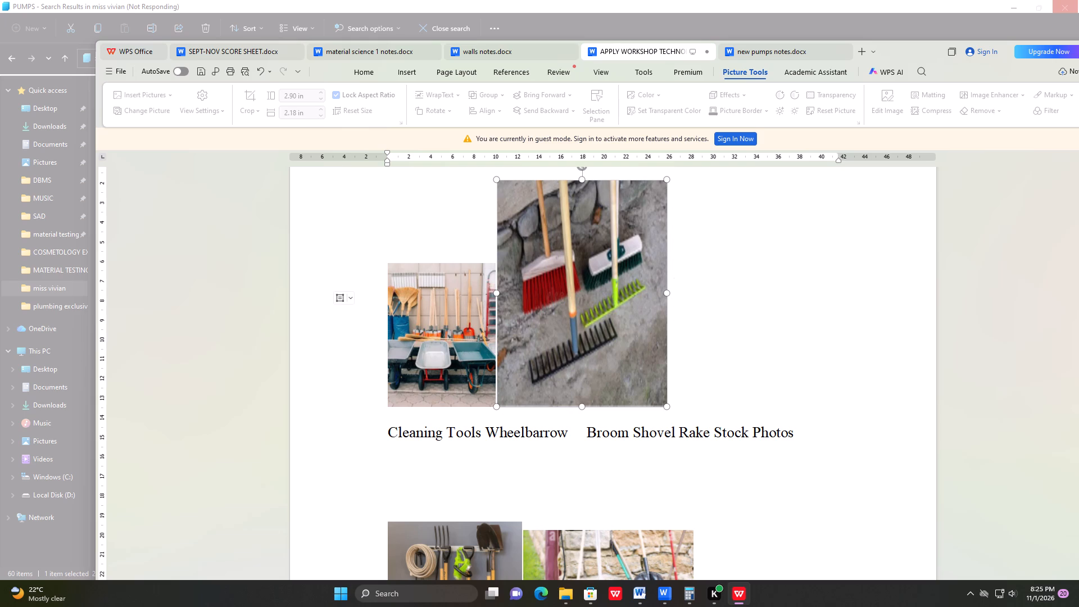
pyautogui.moveTo(656, 380); pyautogui.dragTo(597, 302)
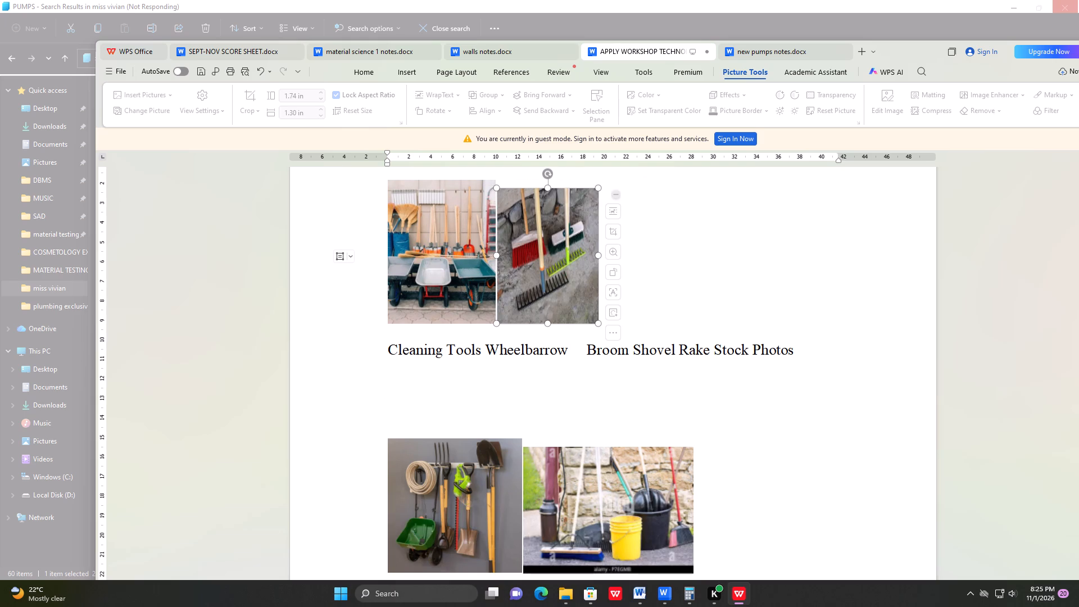
pyautogui.moveTo(499, 189); pyautogui.dragTo(498, 183)
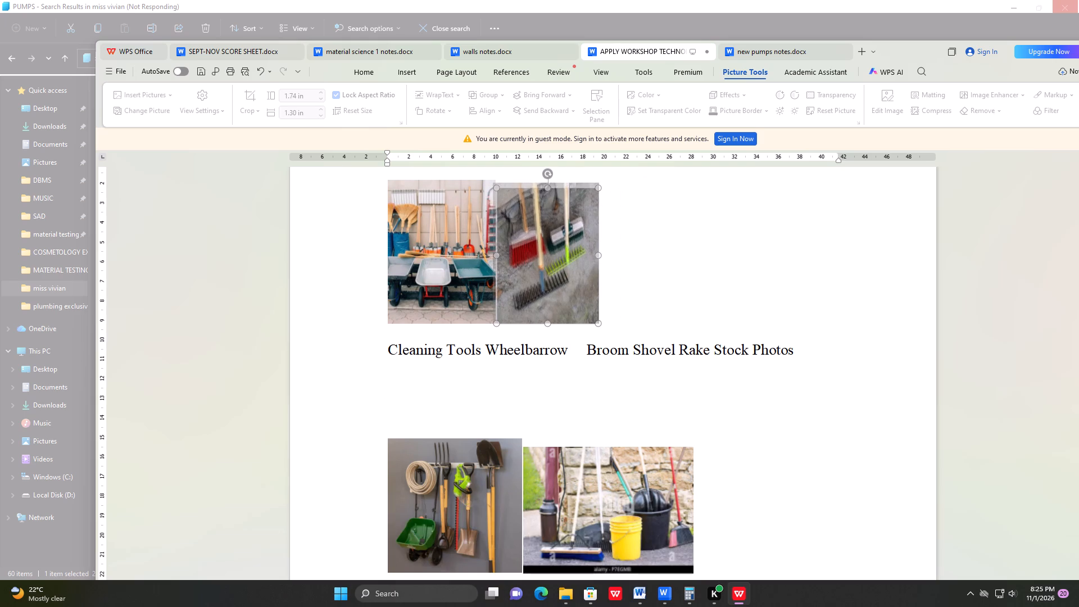
pyautogui.moveTo(498, 183); pyautogui.dragTo(500, 181)
pyautogui.click(689, 297)
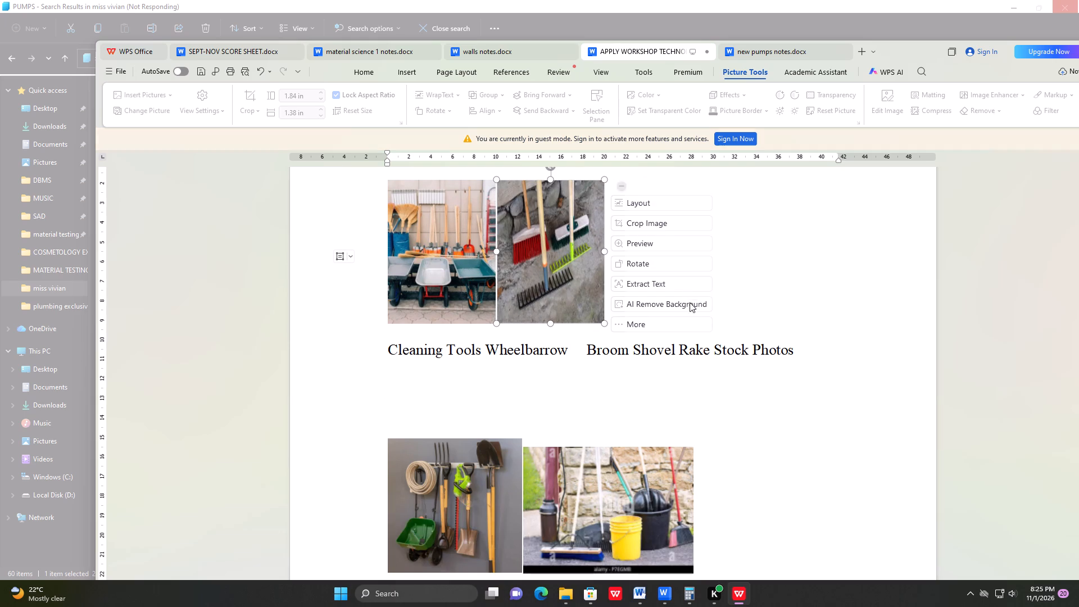
pyautogui.click(731, 325)
pyautogui.scroll(-3, 730, 321)
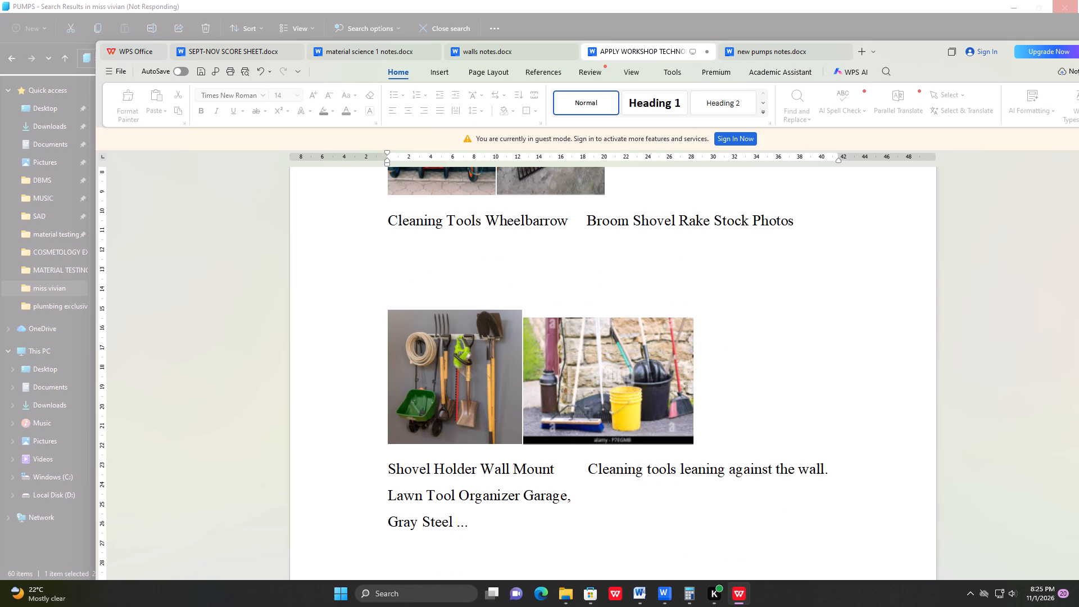
pyautogui.scroll(3, 619, 366)
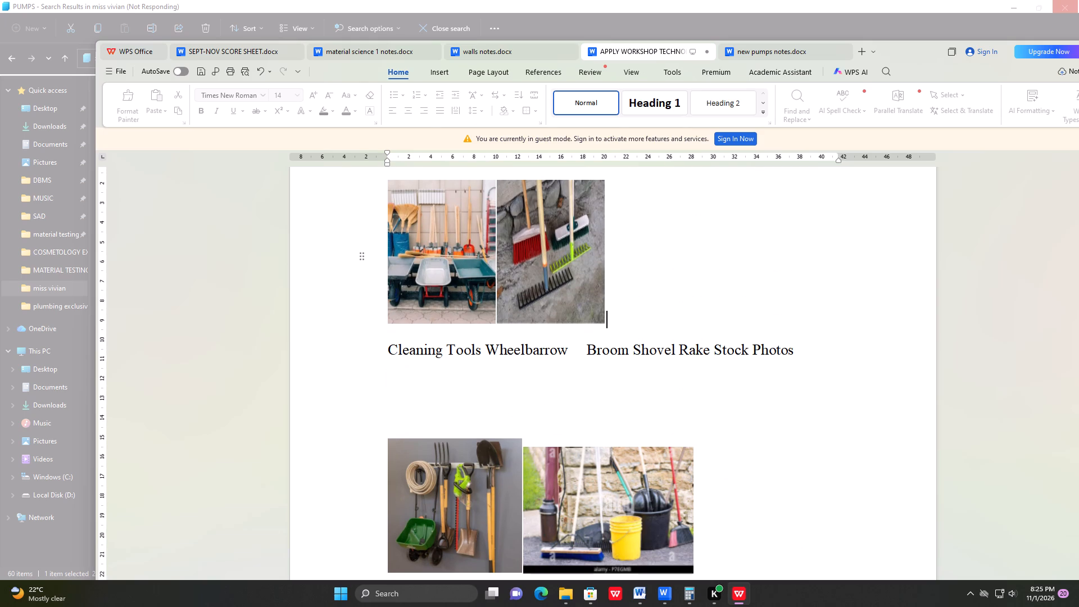
# Stretch the Broom Shovel Rake picture horizontally to about three times its width, keeping its height.
pyautogui.moveTo(504, 314); pyautogui.dragTo(531, 314)
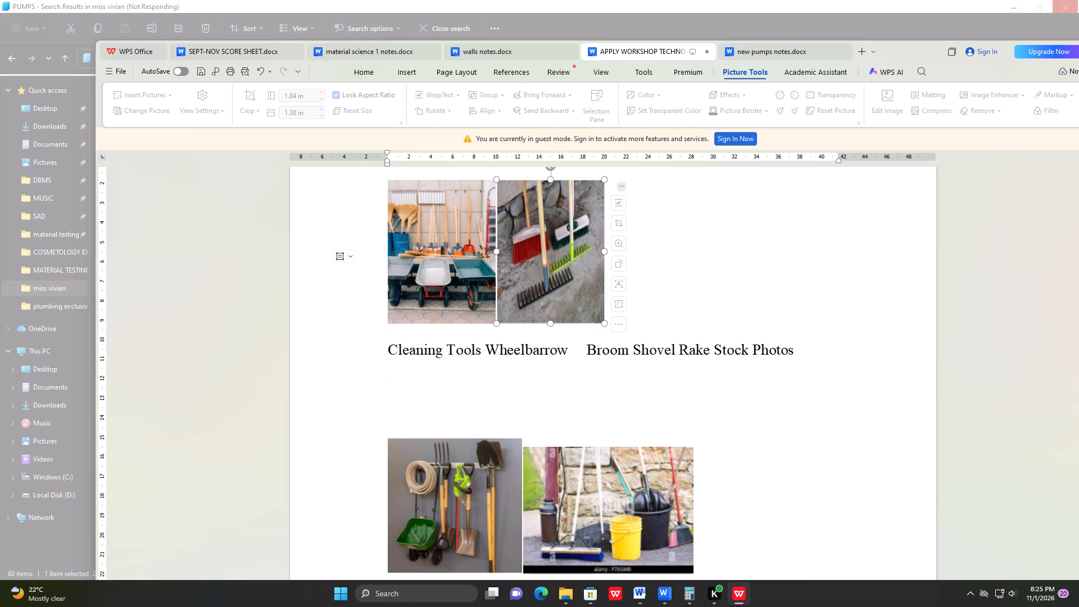
pyautogui.moveTo(606, 251); pyautogui.dragTo(769, 280)
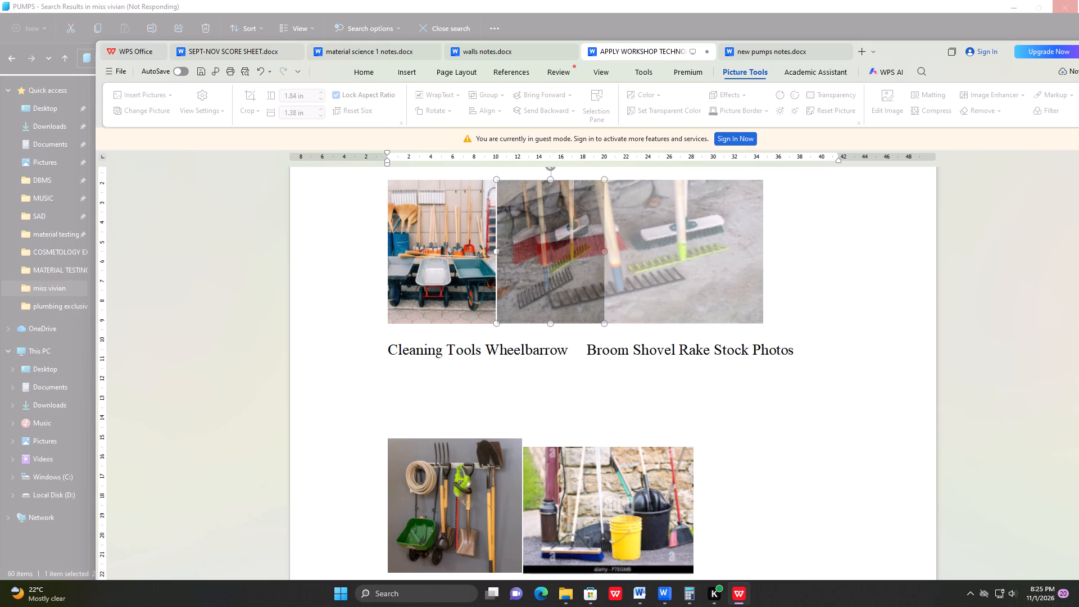
pyautogui.moveTo(769, 280); pyautogui.dragTo(814, 281)
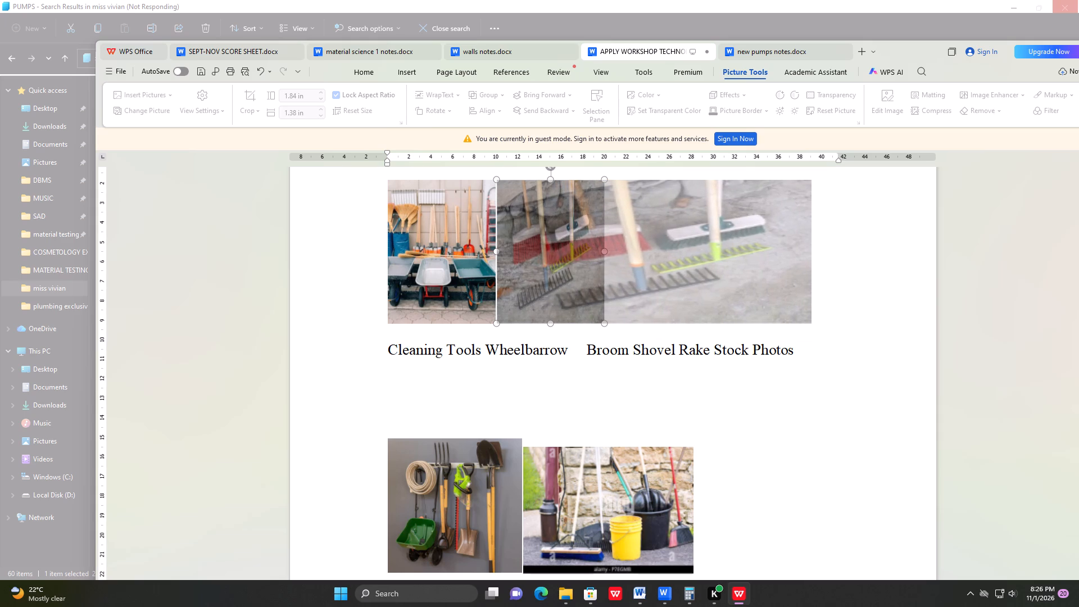
pyautogui.moveTo(814, 281); pyautogui.dragTo(820, 282)
pyautogui.click(659, 388)
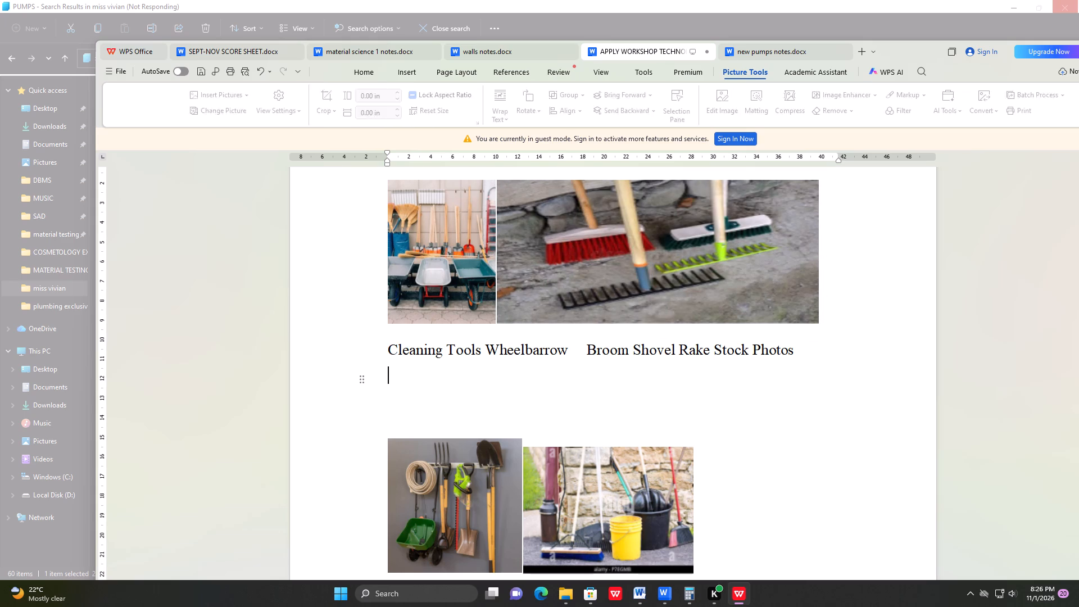
# Examine the page layout from the cleaning tool pictures through the tool list to the hazardousness and volume waste criteria.
pyautogui.scroll(-3, 602, 416)
pyautogui.scroll(1, 586, 400)
pyautogui.scroll(-2, 560, 369)
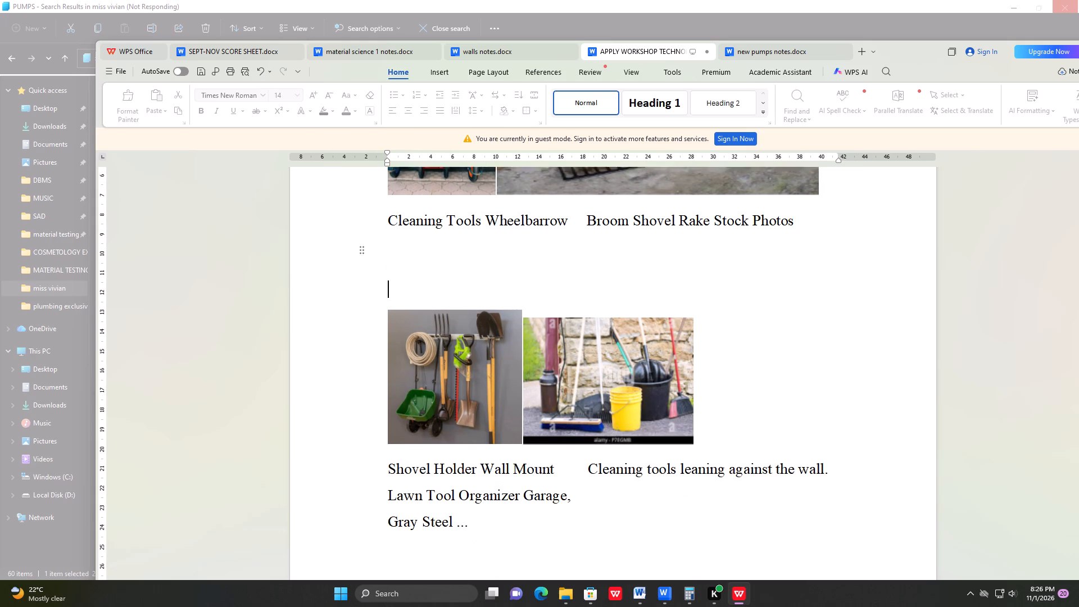
pyautogui.scroll(-6, 561, 371)
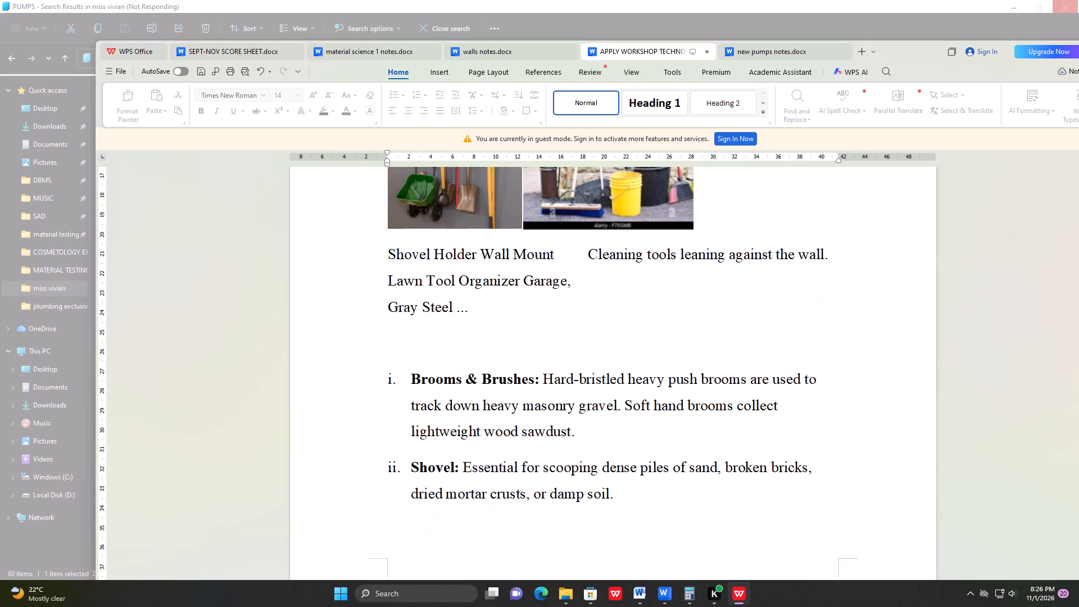
pyautogui.scroll(-9, 563, 371)
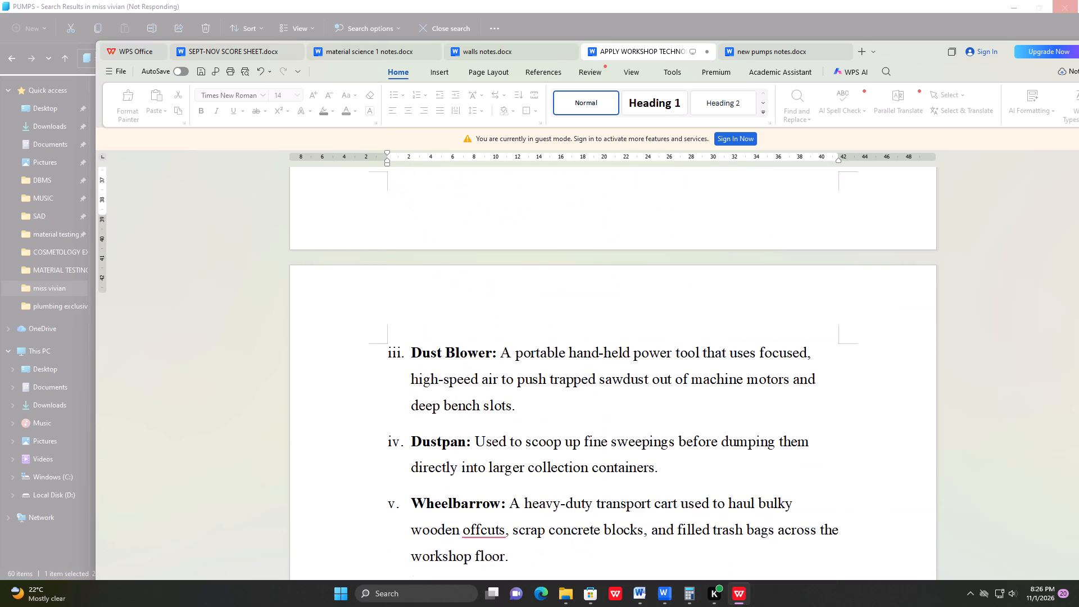
pyautogui.scroll(-8, 563, 371)
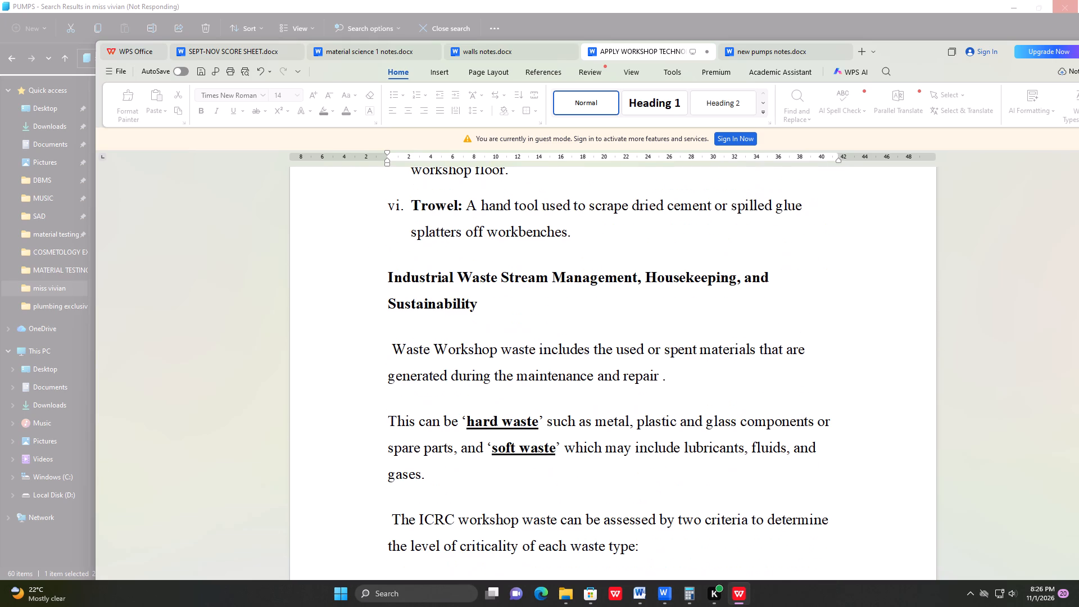
pyautogui.scroll(-4, 563, 369)
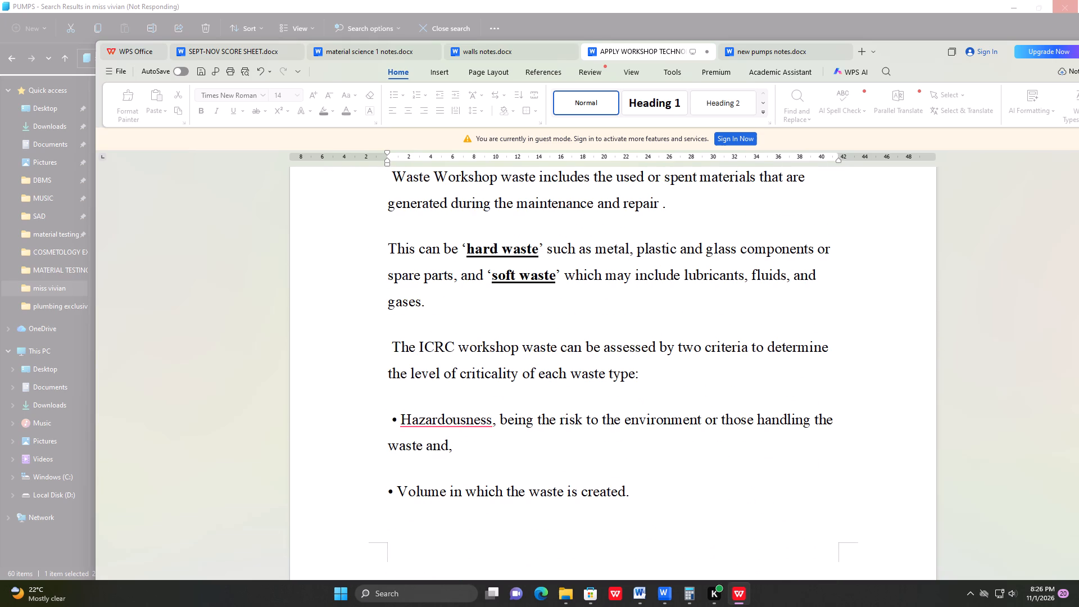
pyautogui.scroll(-7, 566, 365)
# Insert four blank lines after the hard and soft waste paragraph to move the ICRC waste criteria onto the next page.
pyautogui.scroll(5, 566, 364)
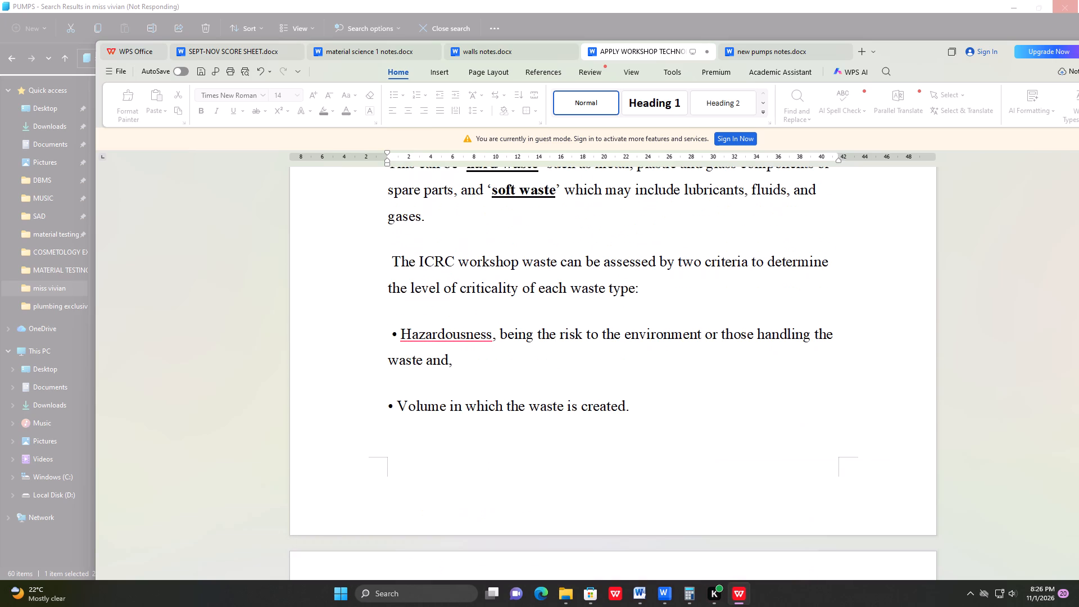
pyautogui.scroll(1, 566, 364)
pyautogui.click(516, 271)
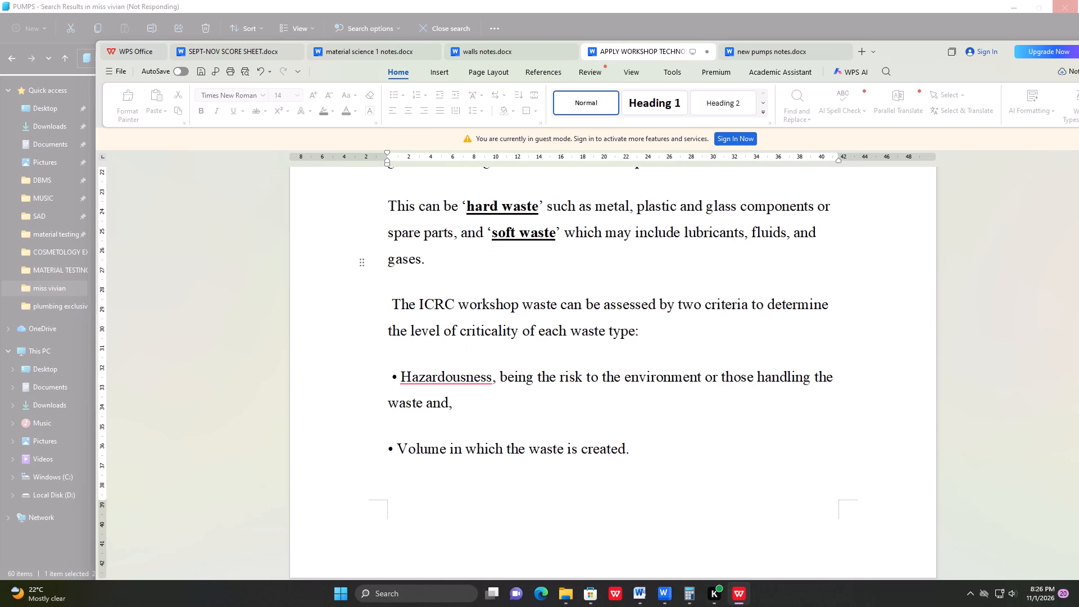
pyautogui.press('Return')
pyautogui.press('Return')
pyautogui.press('Return')
pyautogui.press('Return')
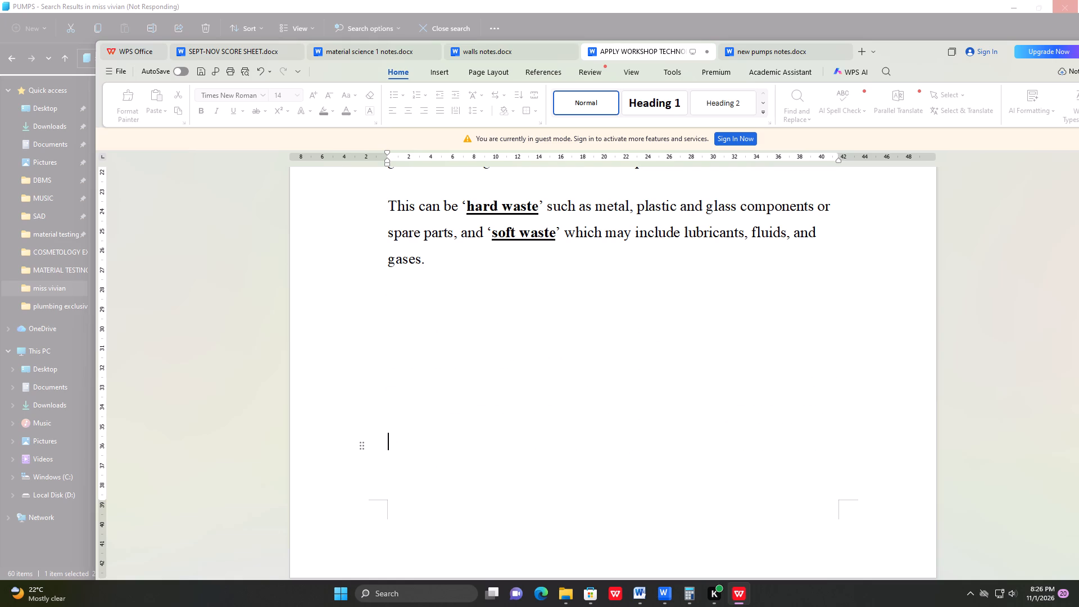
# Examine the page layout from the car garage waste chart through section 6.3 to the Biomedical Waste Management picture.
pyautogui.scroll(-13, 515, 295)
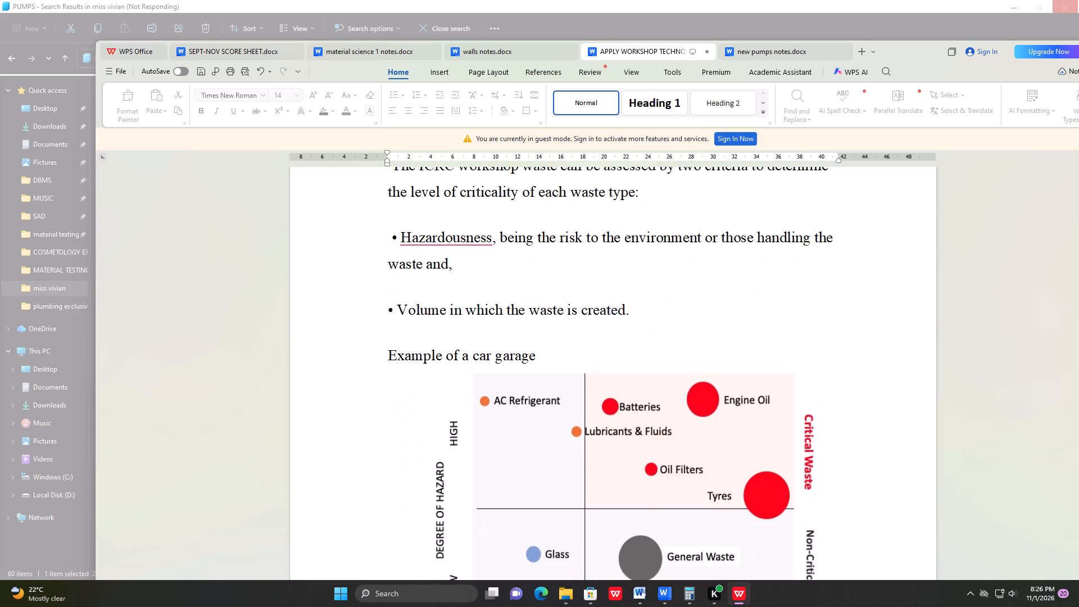
pyautogui.scroll(-17, 515, 302)
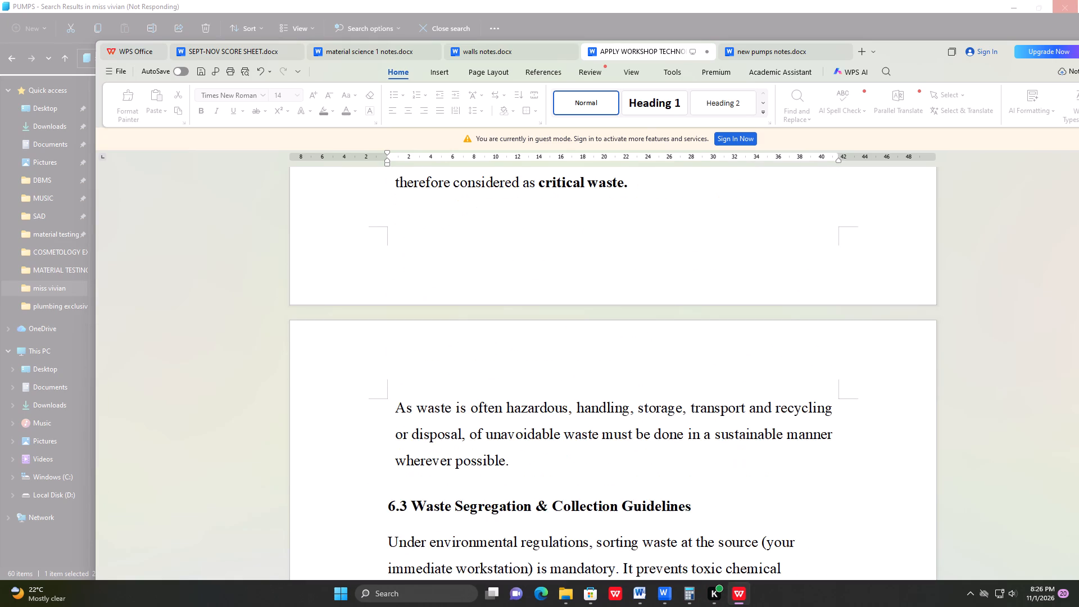
pyautogui.scroll(-7, 516, 294)
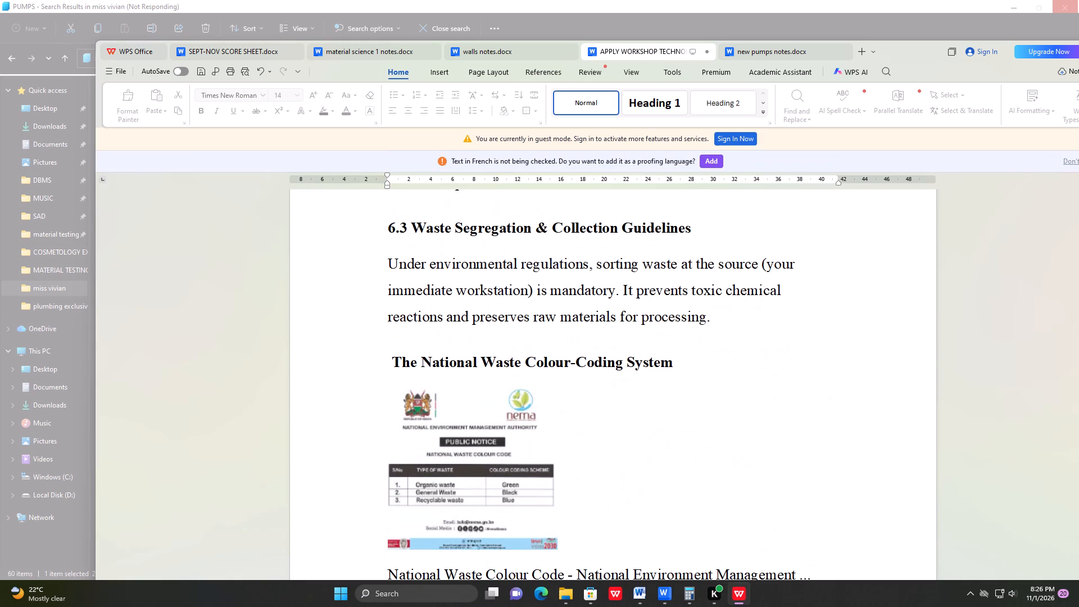
pyautogui.scroll(-7, 605, 301)
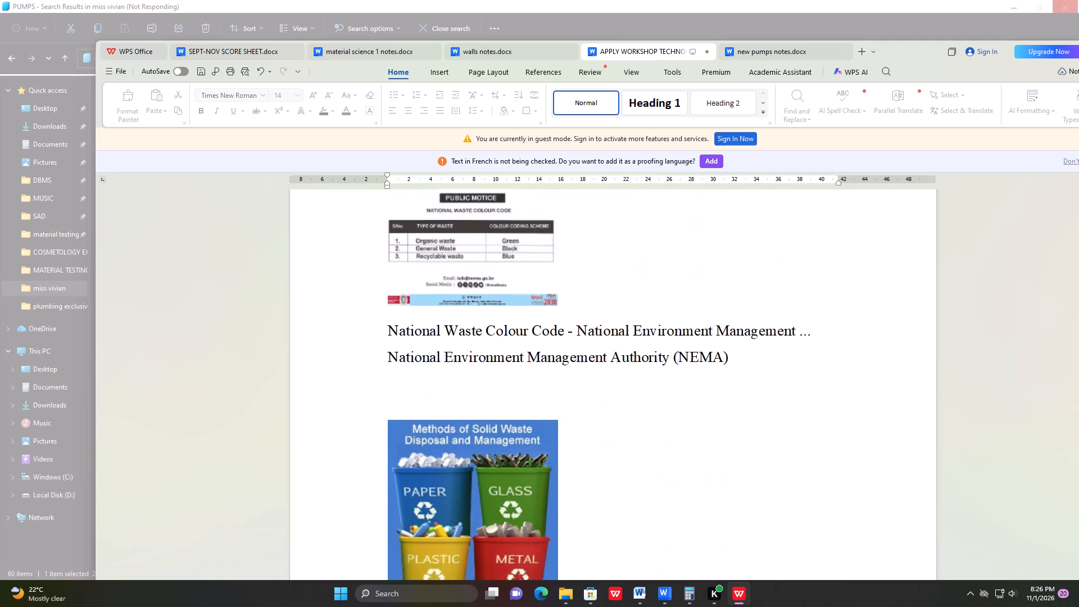
pyautogui.scroll(-10, 602, 302)
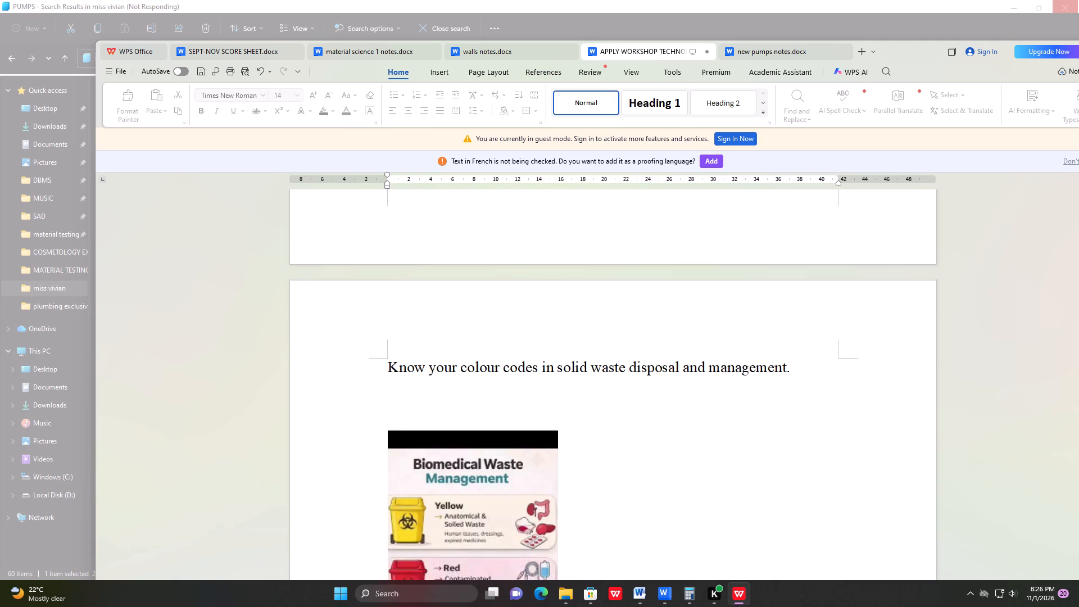
# Shrink the Methods of Solid Waste Disposal picture proportionally, just enough for its colour codes caption to fit on the same page.
pyautogui.scroll(9, 602, 302)
pyautogui.click(506, 376)
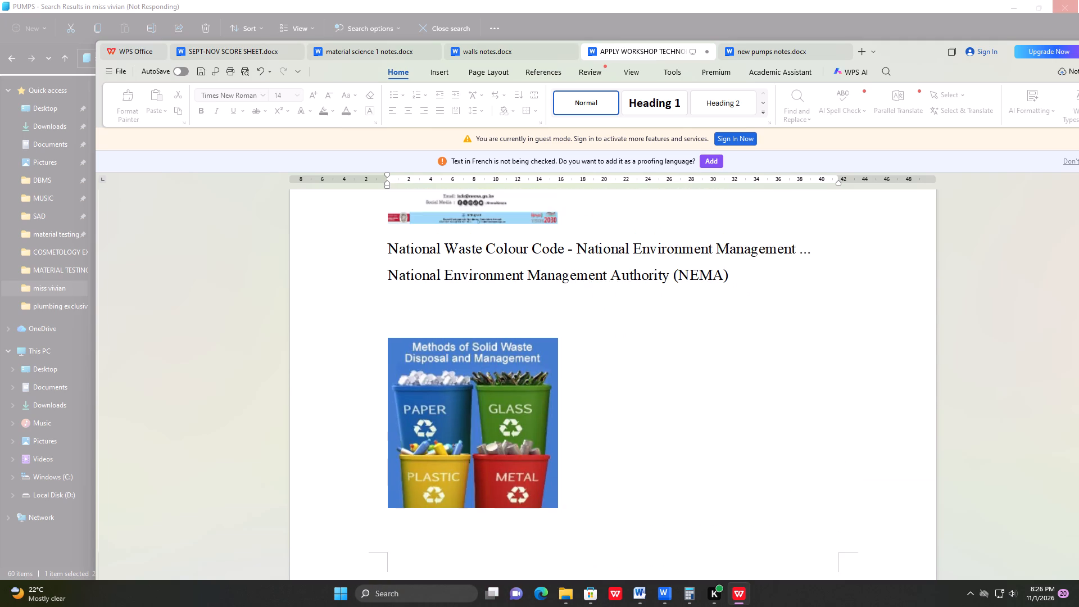
pyautogui.moveTo(557, 337); pyautogui.dragTo(537, 361)
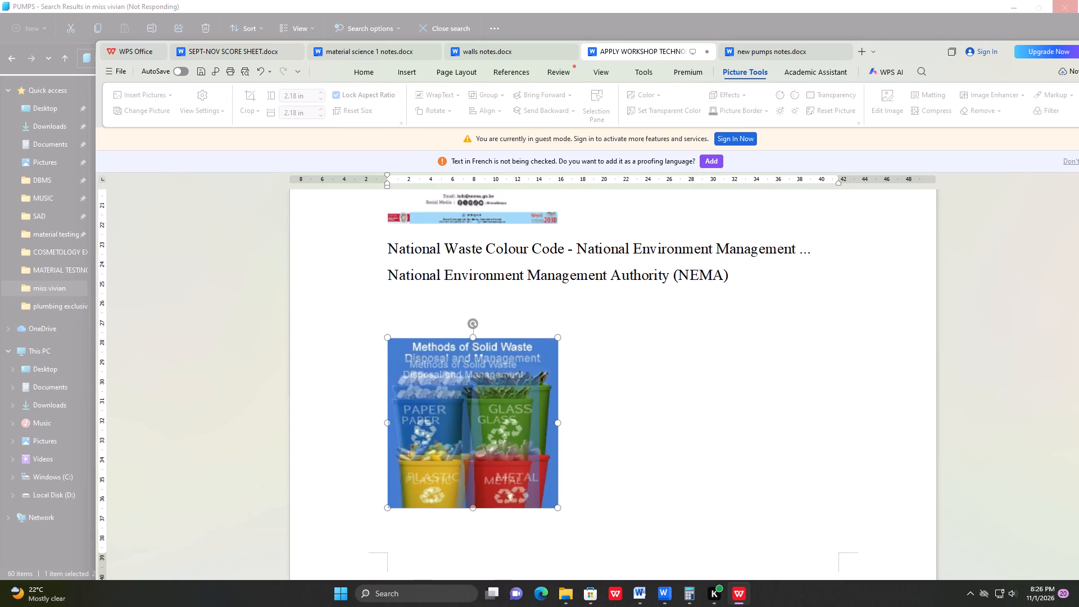
pyautogui.moveTo(537, 361); pyautogui.dragTo(536, 363)
pyautogui.click(592, 378)
pyautogui.scroll(-3, 597, 374)
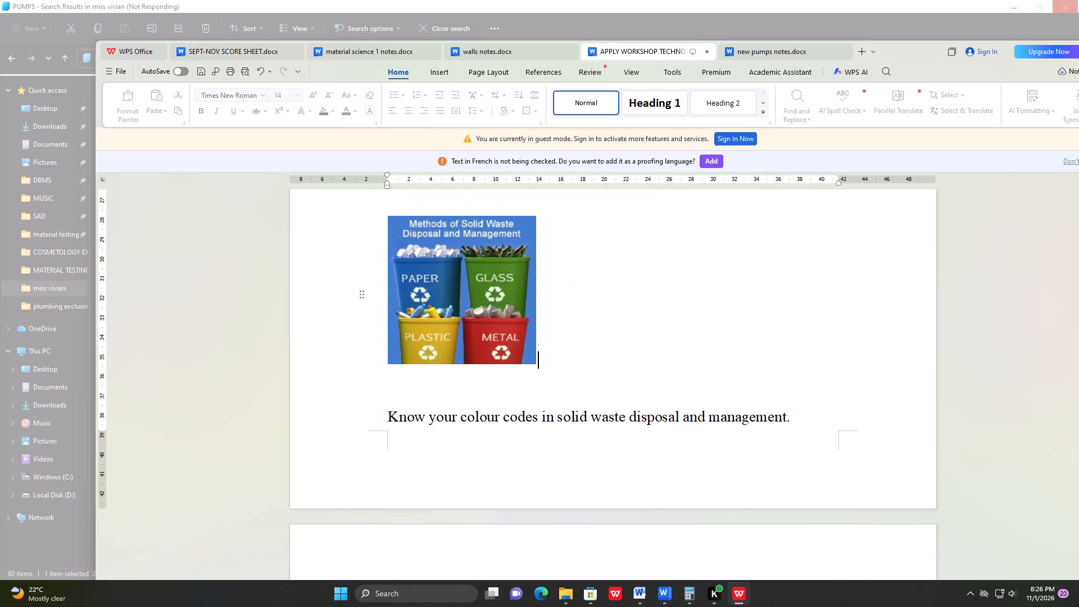